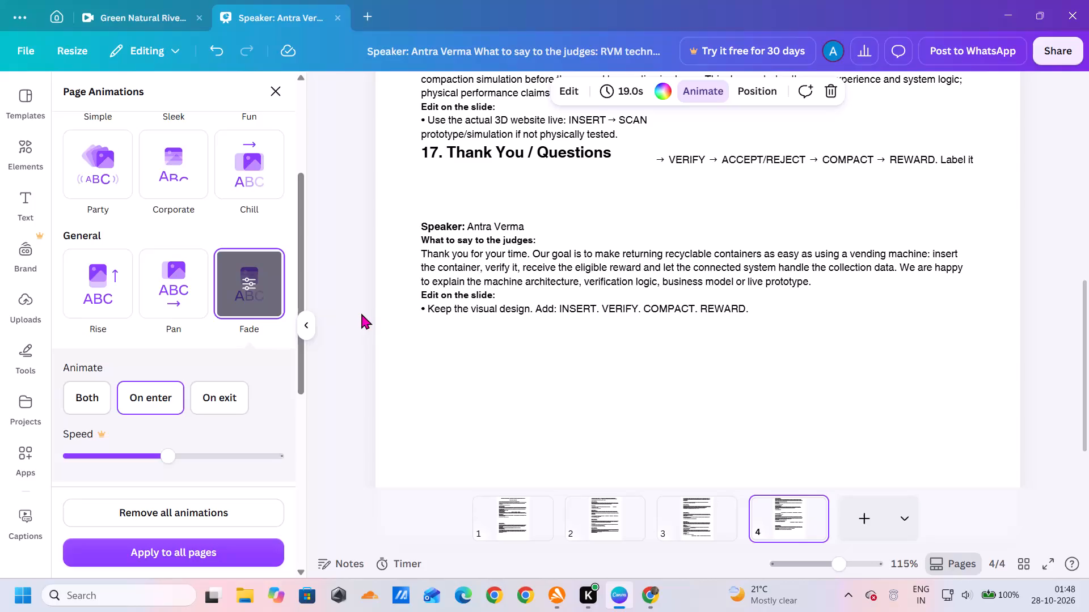
# Switch to the Green Natural River Background Video design and play back its timeline.
pyautogui.click(90, 18)
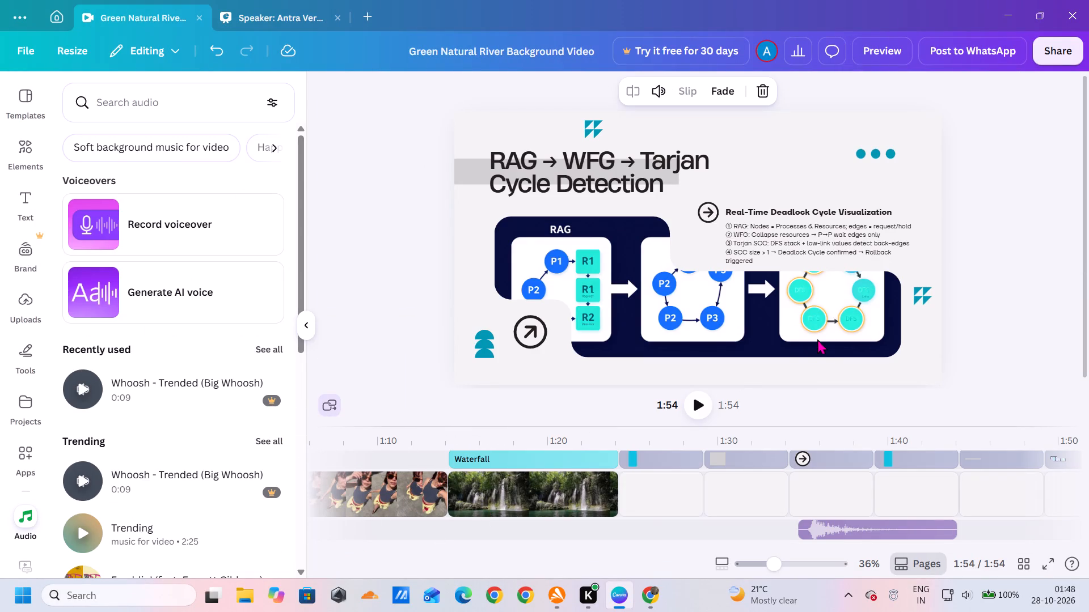
pyautogui.click(704, 402)
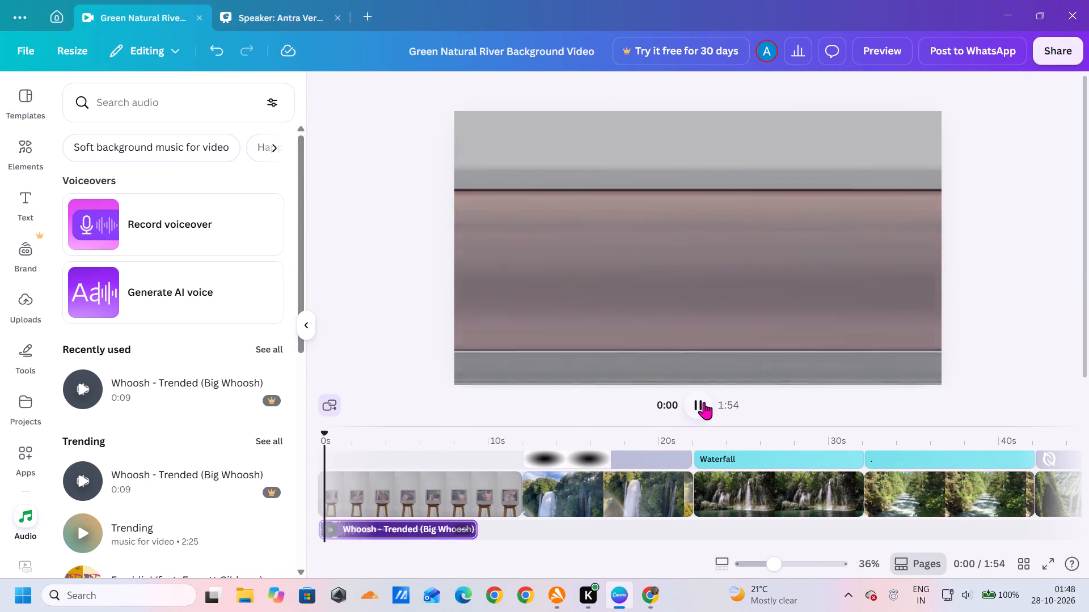
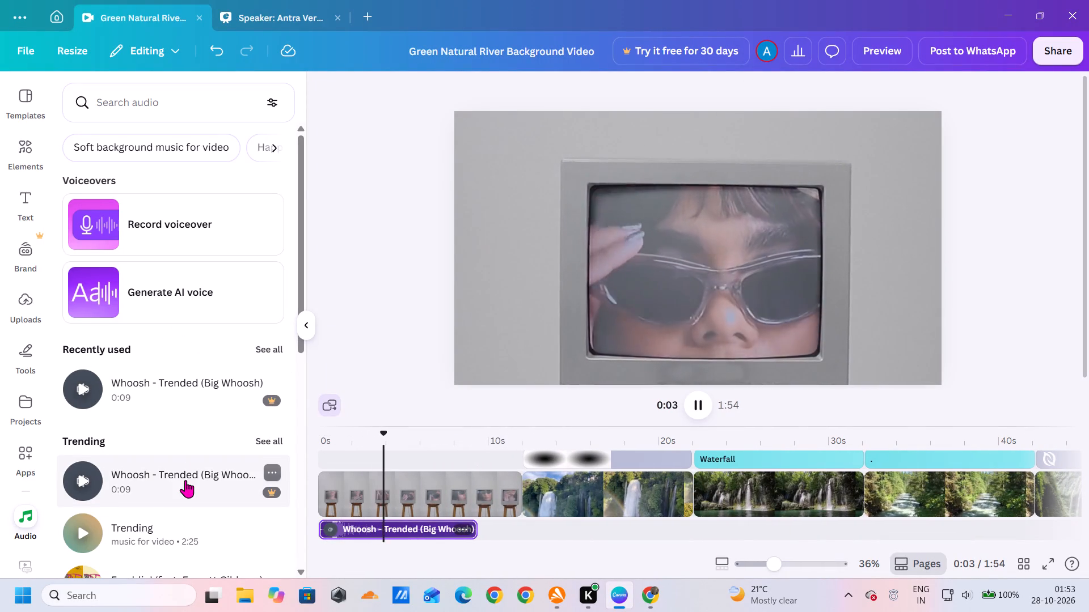
# Add the Trending "music for video" audio track to the timeline at about the 5-second mark.
pyautogui.scroll(-1, 185, 480)
pyautogui.click(159, 411)
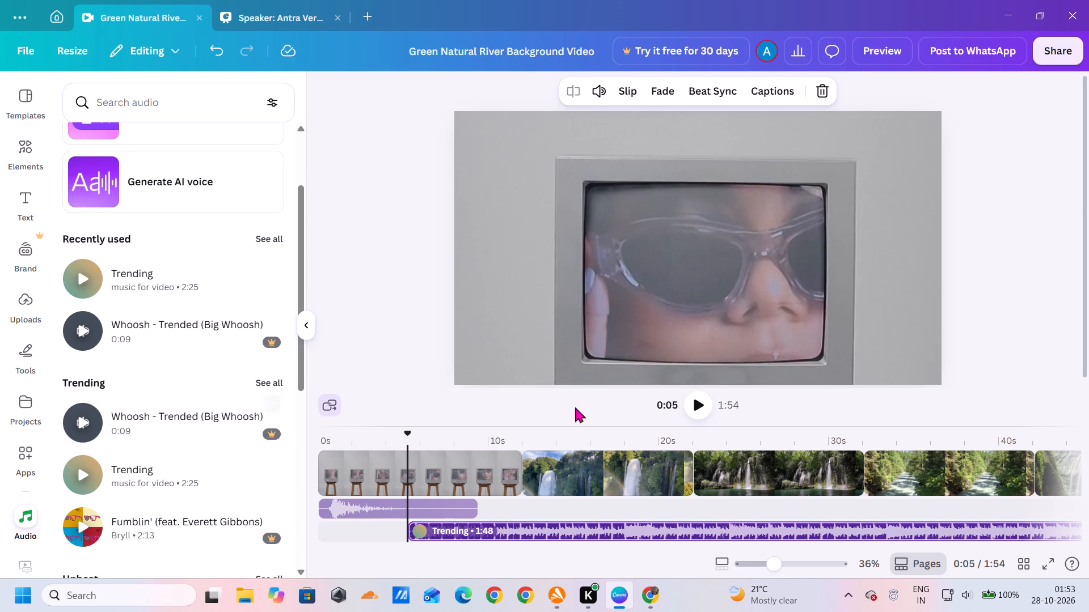
# Play back the timeline from the start of the added Trending track.
pyautogui.click(695, 401)
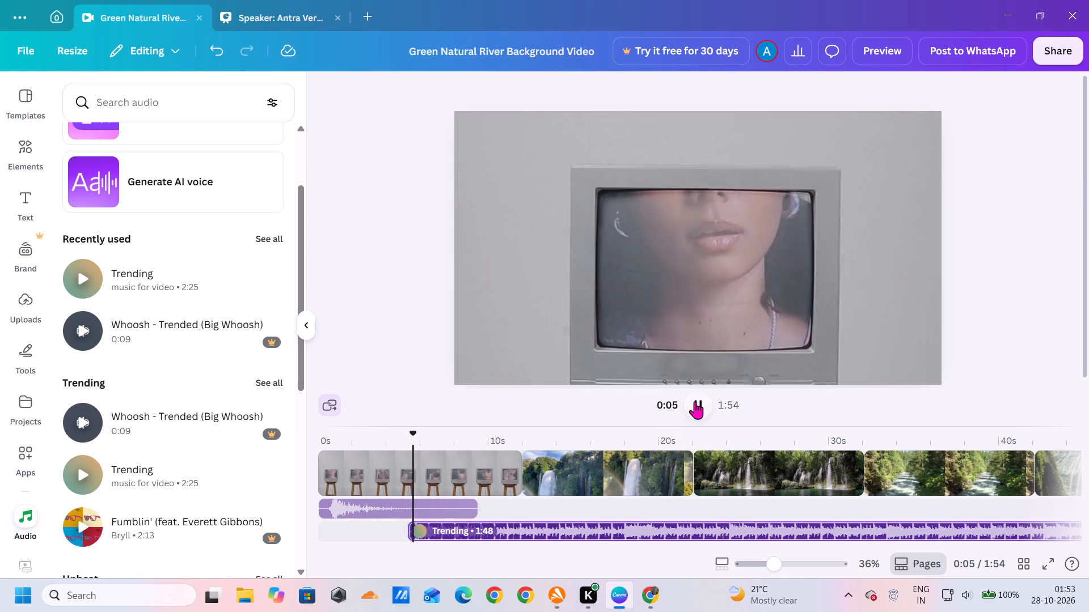
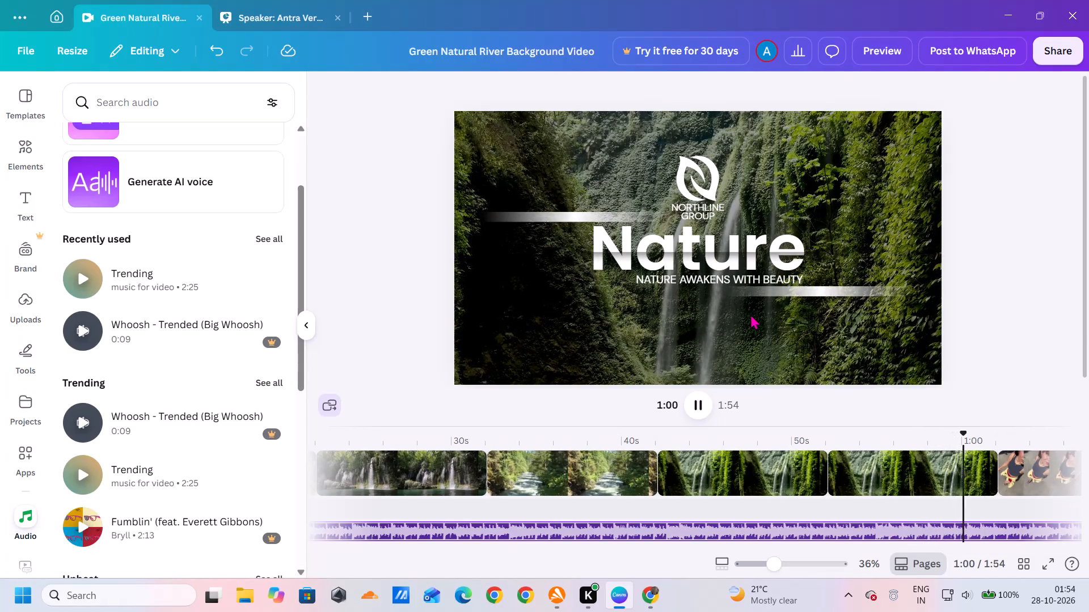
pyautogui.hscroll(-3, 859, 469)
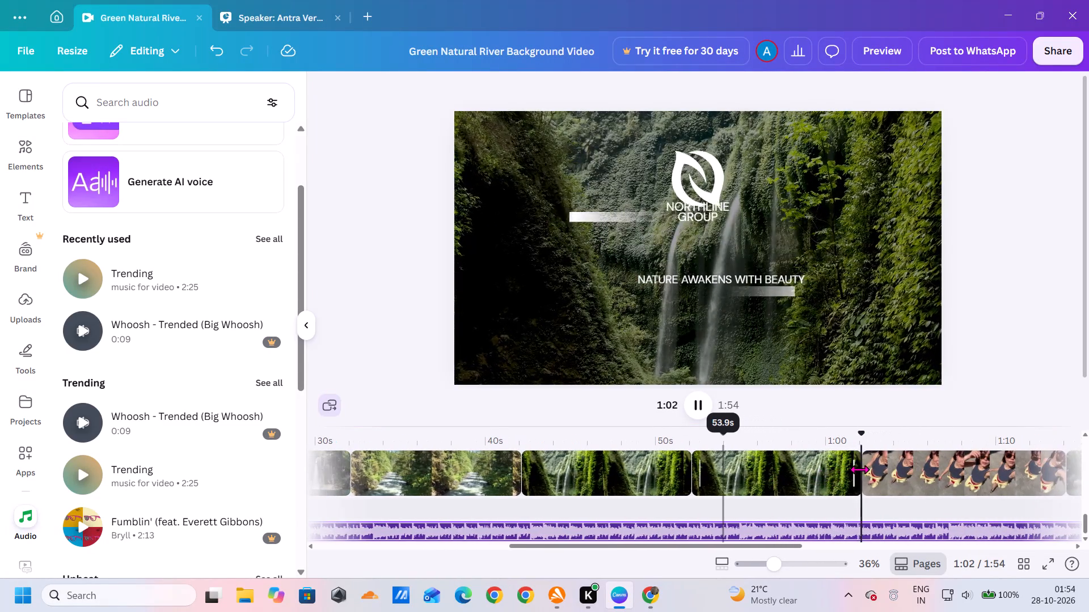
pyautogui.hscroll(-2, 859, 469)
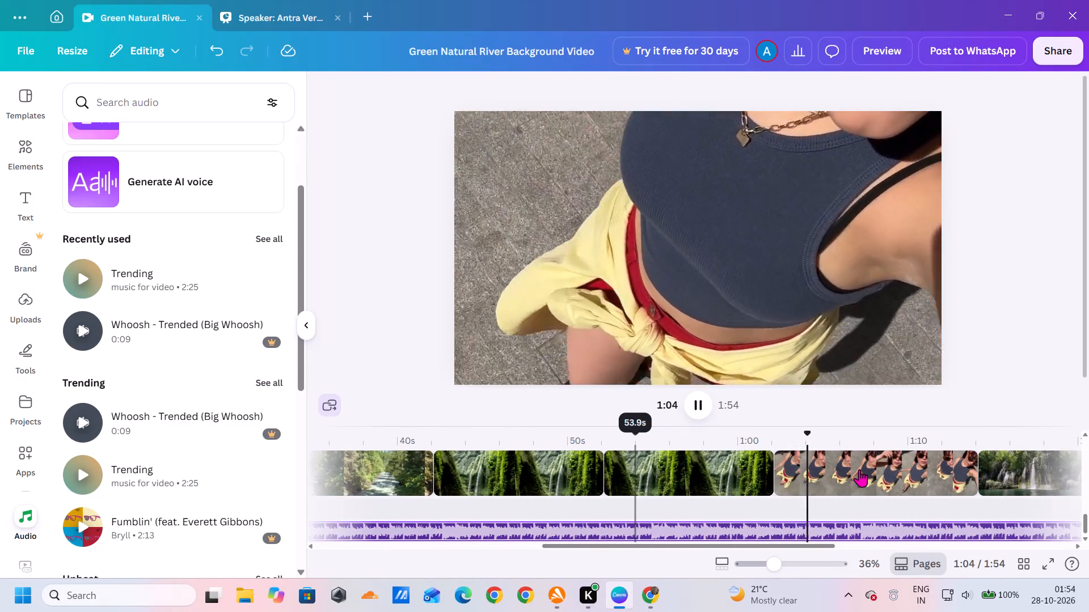
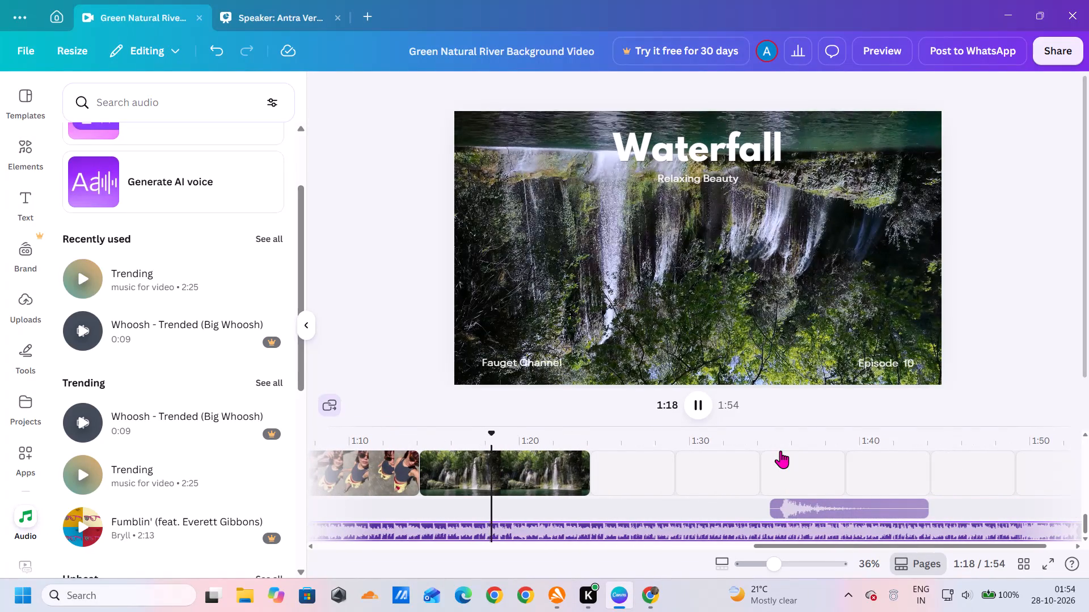
# Delete four consecutive 5.0-second presentation clips from the timeline, starting with the one directly after the Waterfall clip.
pyautogui.click(638, 472)
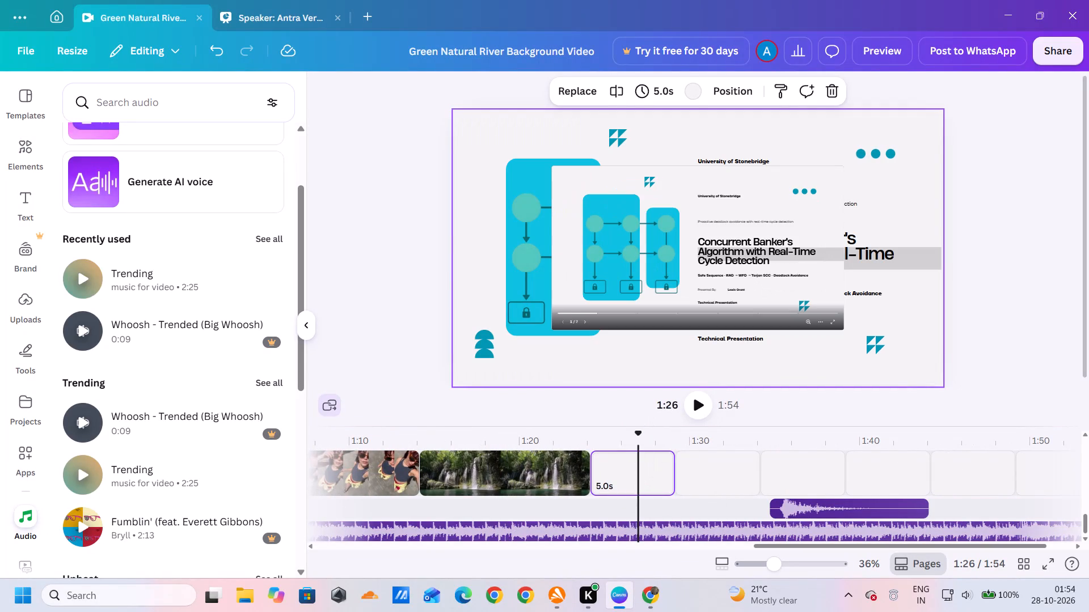
pyautogui.rightClick(630, 466)
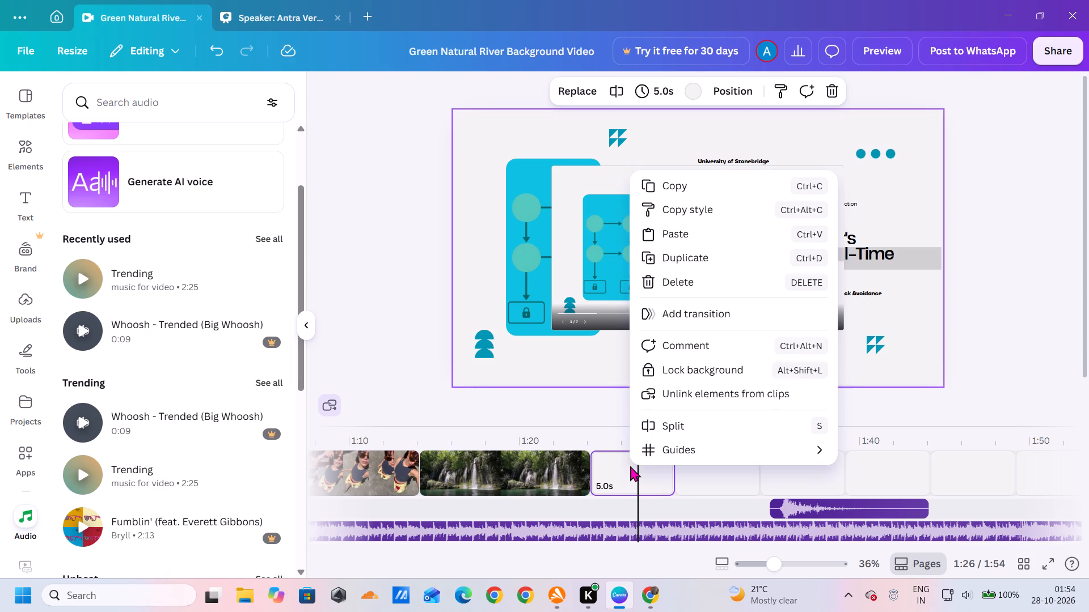
pyautogui.click(671, 277)
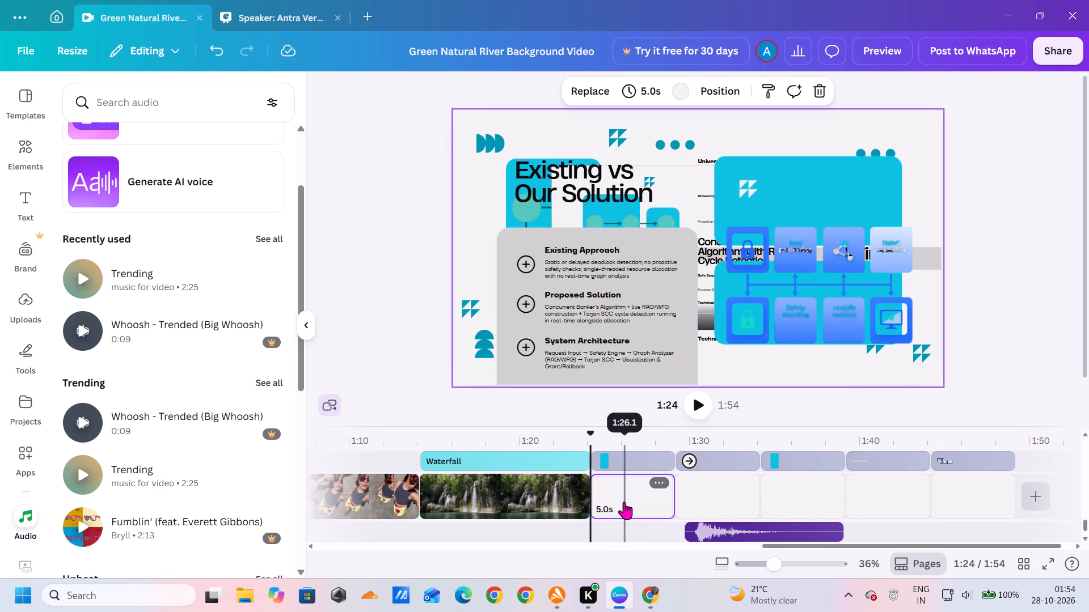
pyautogui.click(624, 501)
pyautogui.rightClick(624, 501)
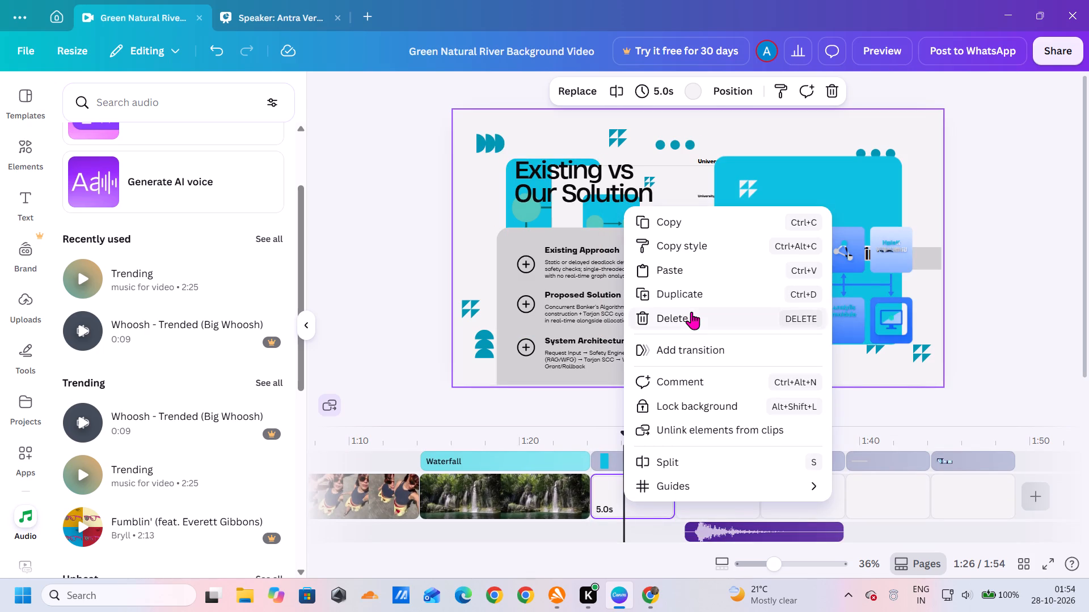
pyautogui.click(690, 313)
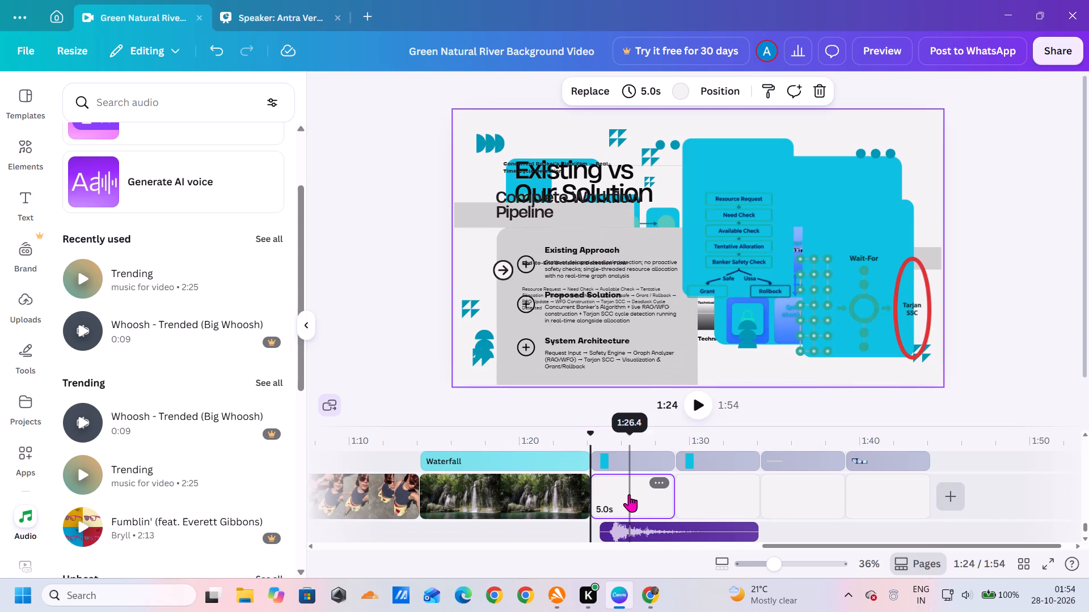
pyautogui.click(630, 494)
pyautogui.rightClick(630, 494)
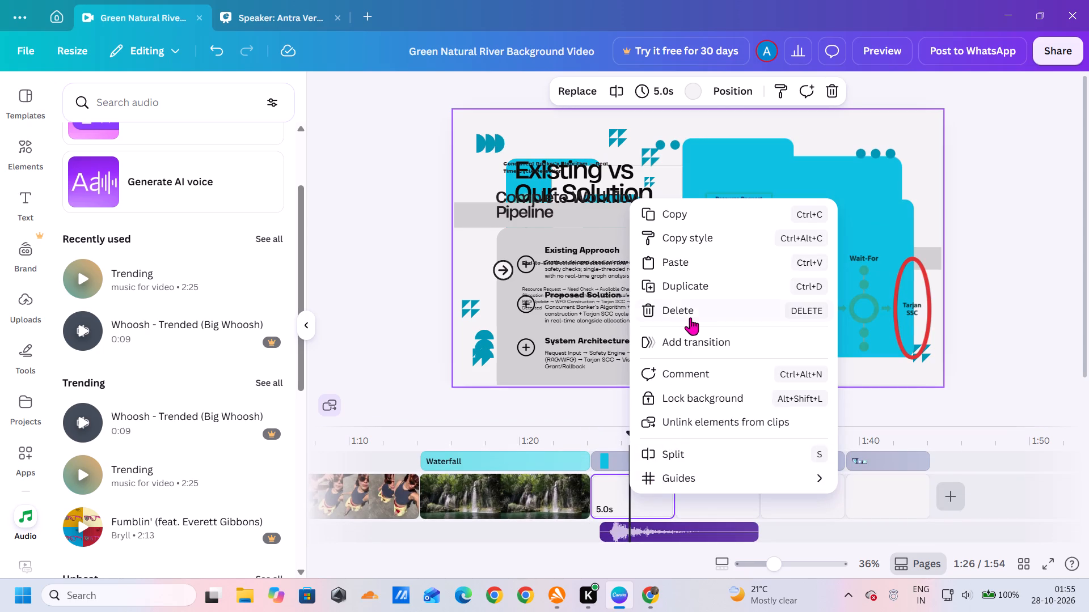
pyautogui.click(690, 317)
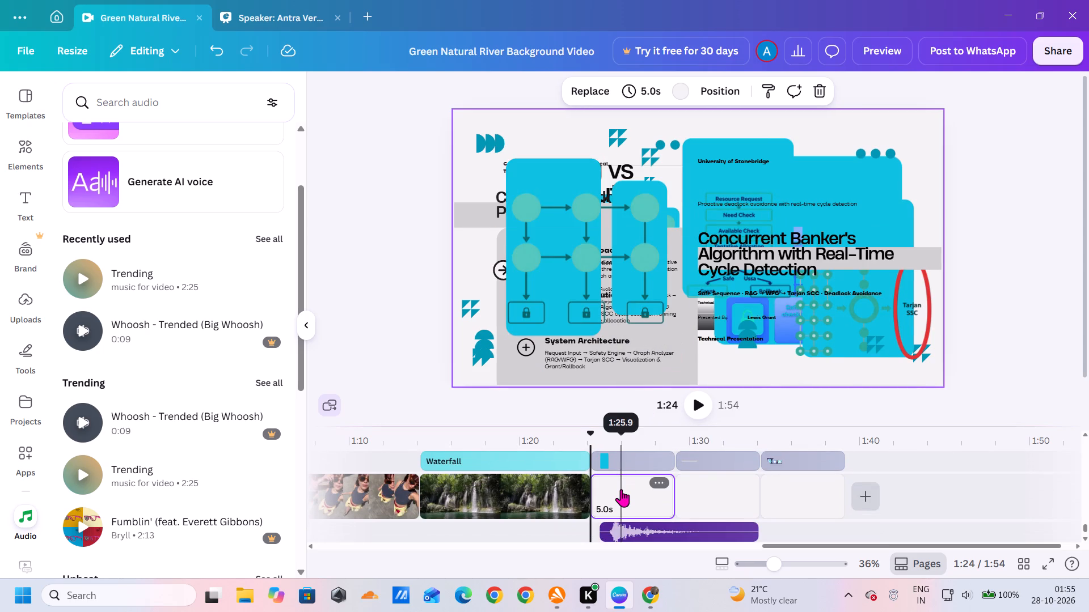
pyautogui.click(621, 489)
pyautogui.rightClick(621, 489)
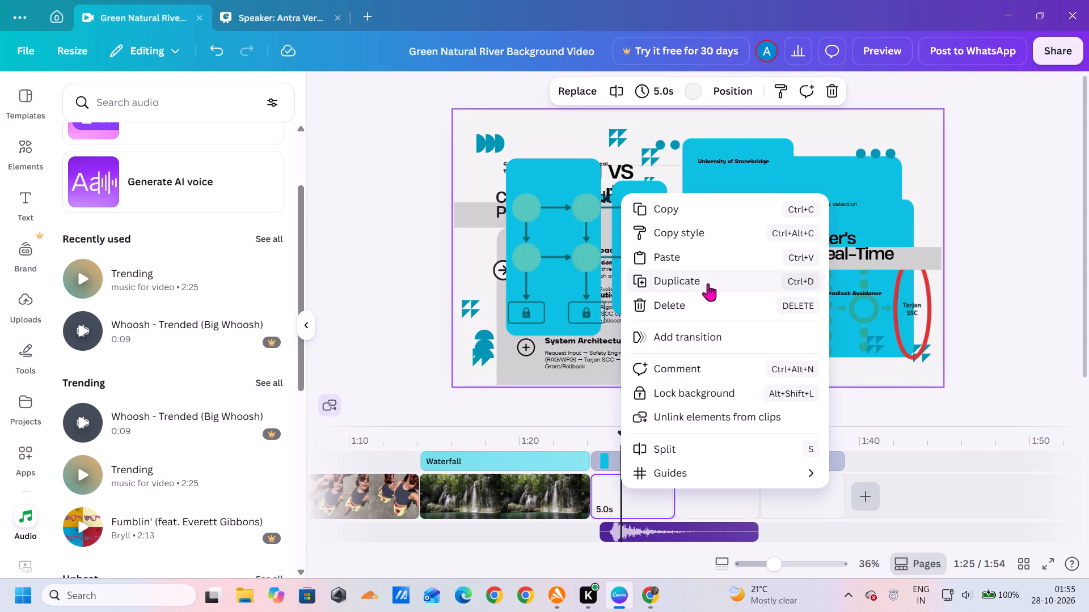
pyautogui.click(703, 297)
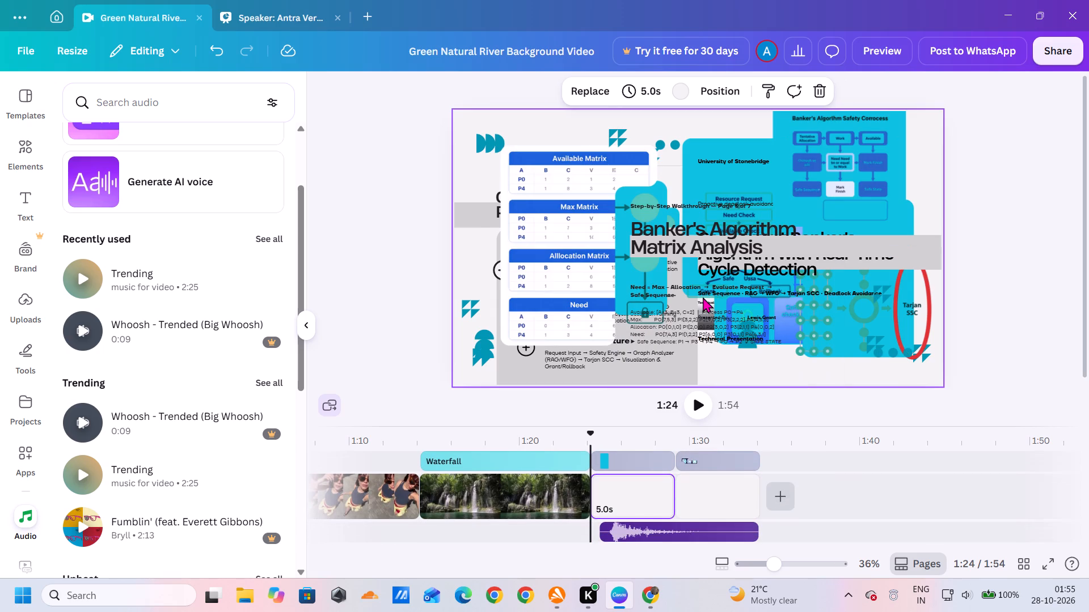
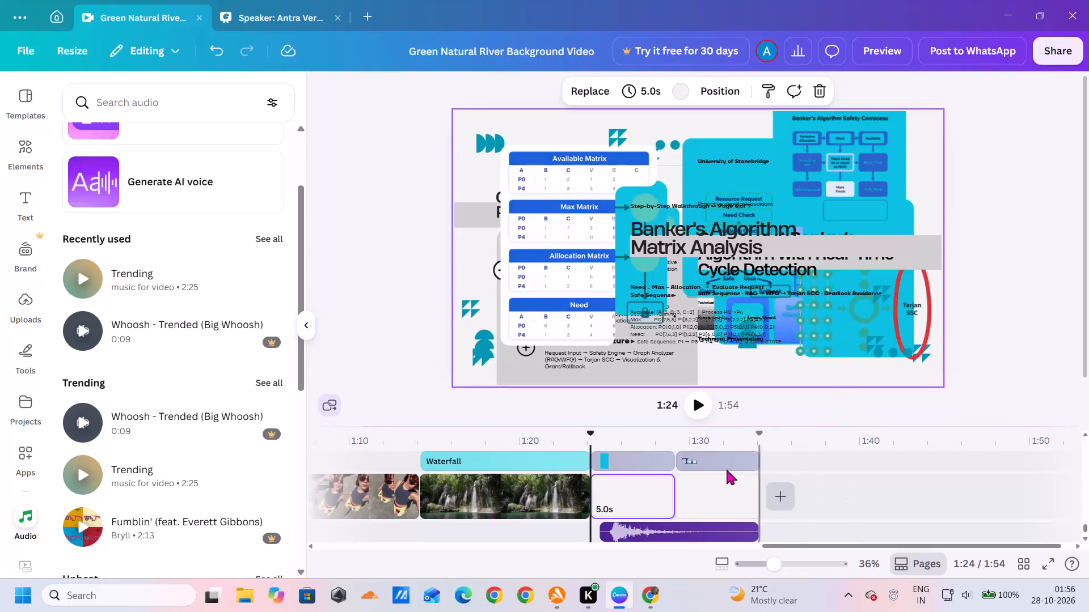
# Delete the two remaining 5.0-second presentation clips that follow the Waterfall clip on the timeline.
pyautogui.rightClick(619, 490)
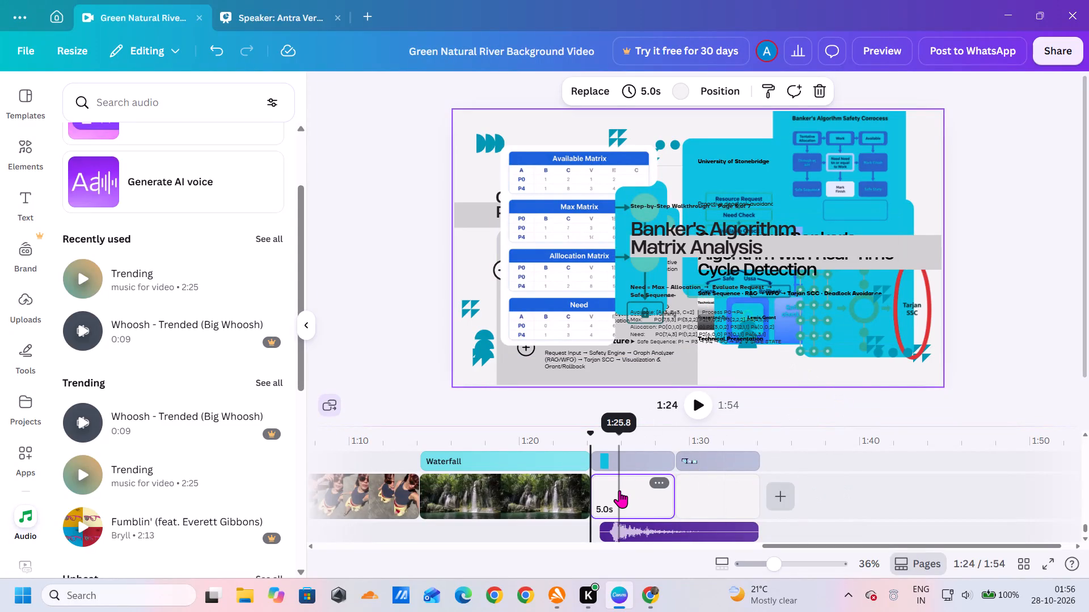
pyautogui.click(680, 331)
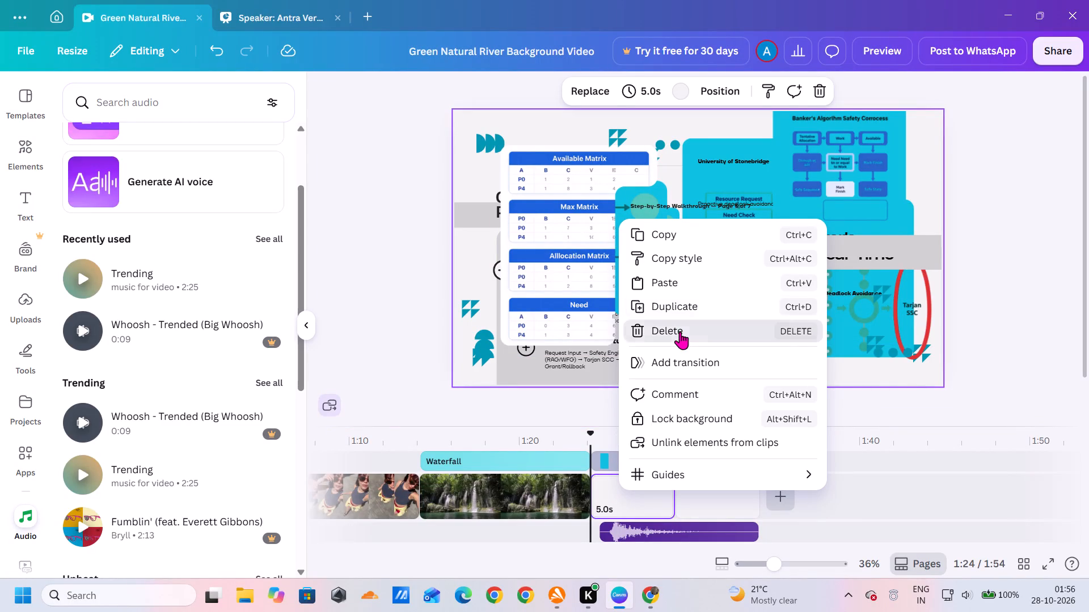
pyautogui.click(624, 500)
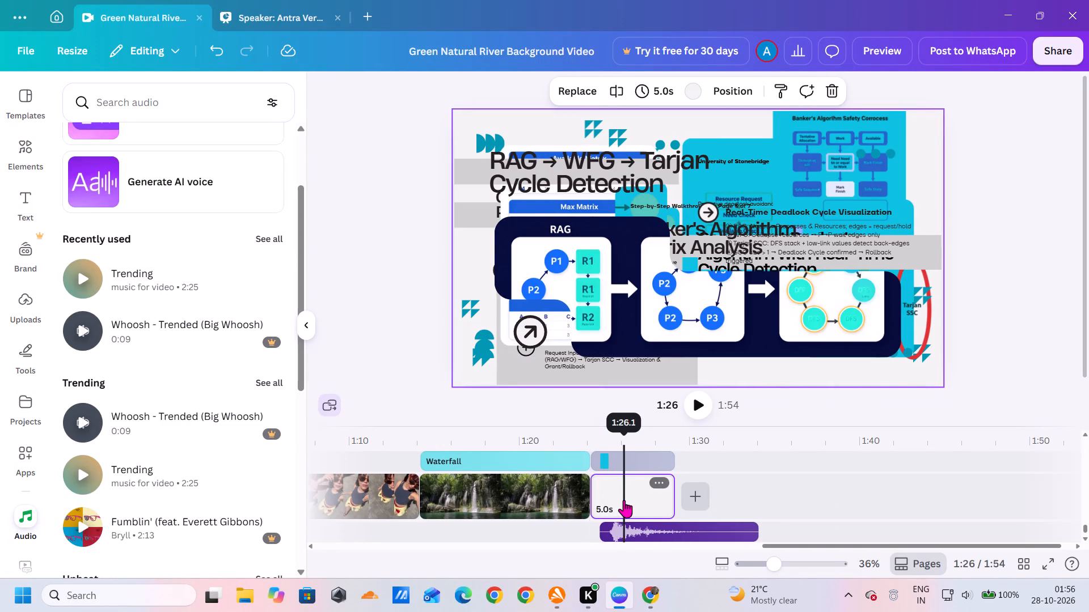
pyautogui.rightClick(624, 500)
pyautogui.rightClick(624, 500)
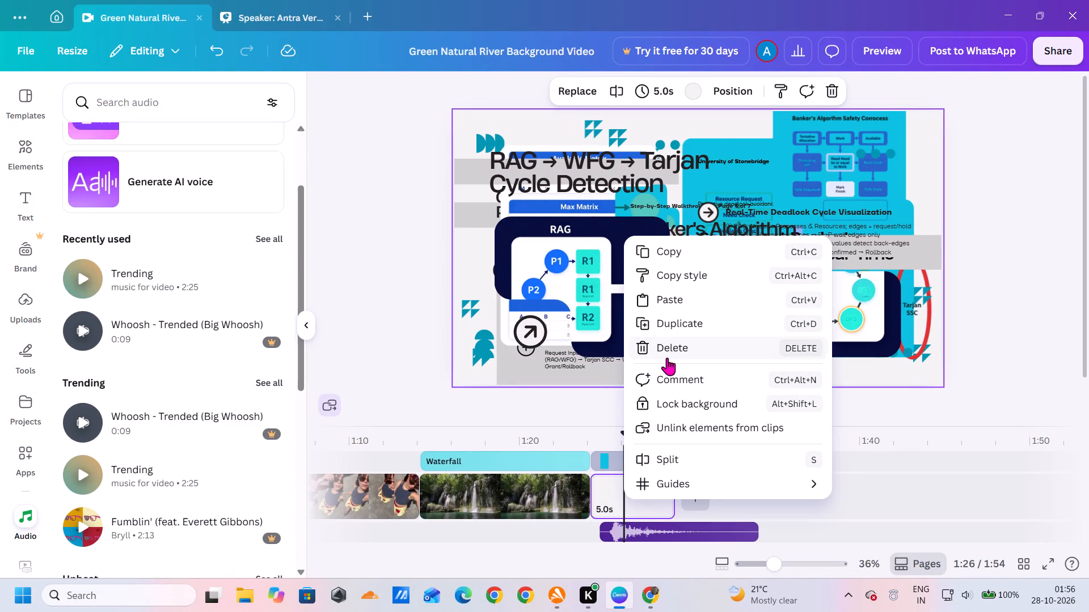
pyautogui.click(667, 358)
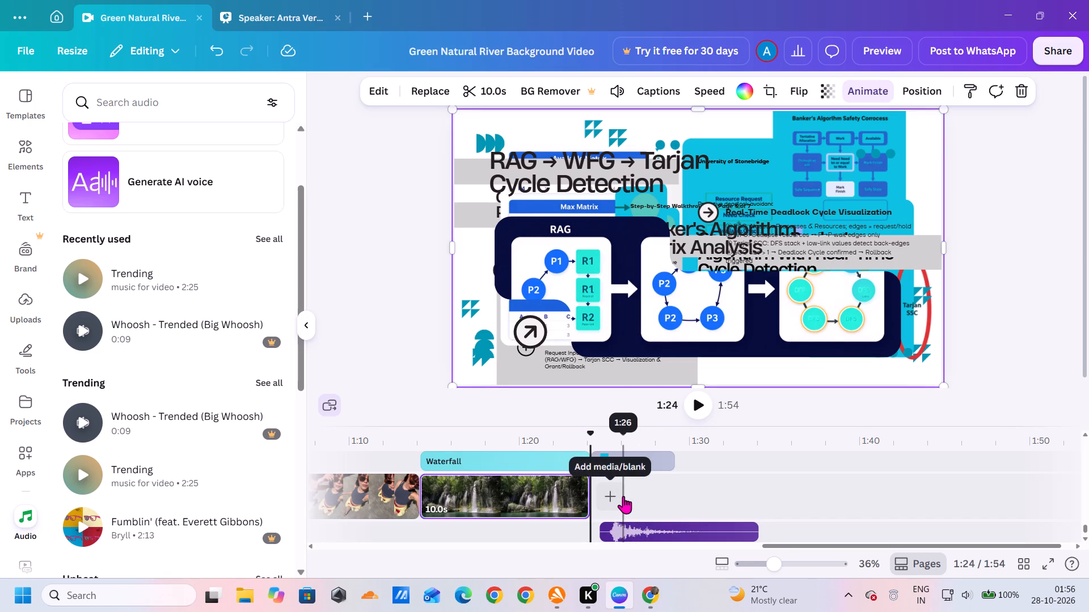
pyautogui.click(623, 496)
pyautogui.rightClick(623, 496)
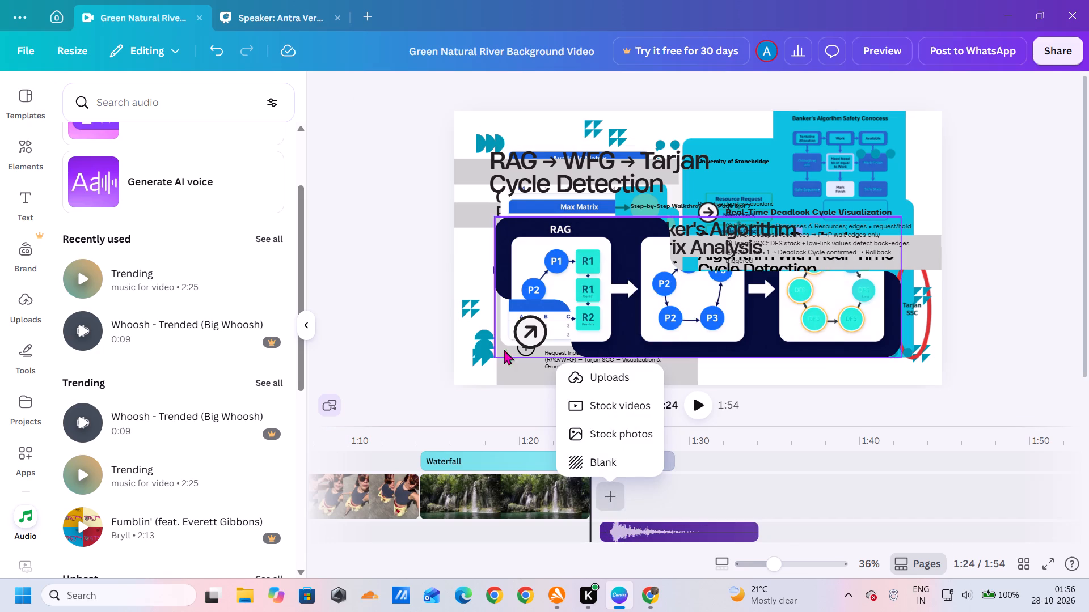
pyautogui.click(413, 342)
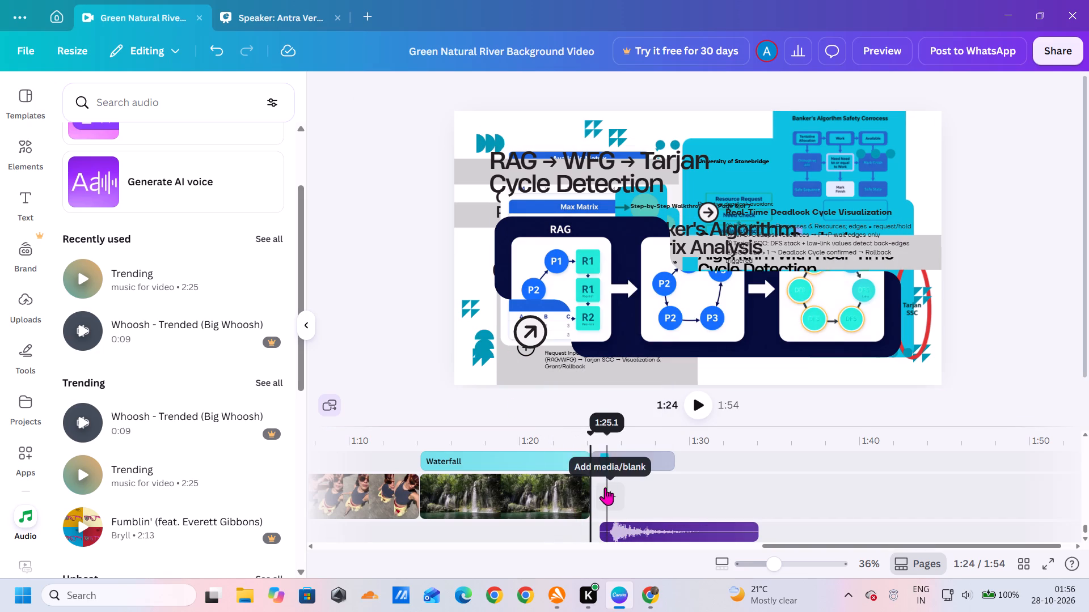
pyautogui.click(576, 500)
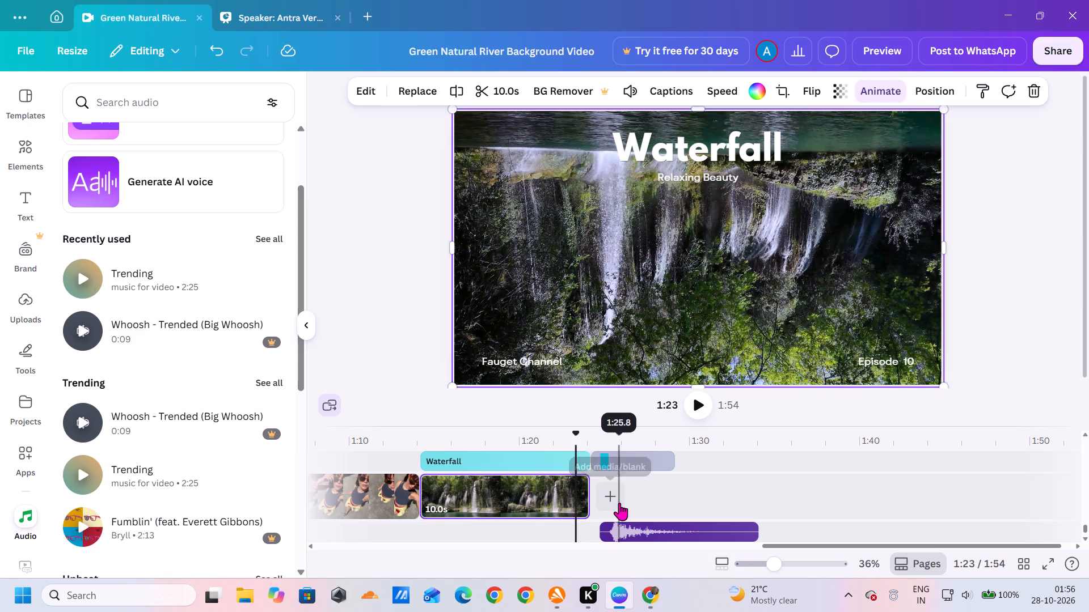
# Add the 11.0-second stock video of a woman working on a laptop from the People category after the Waterfall clip.
pyautogui.click(619, 502)
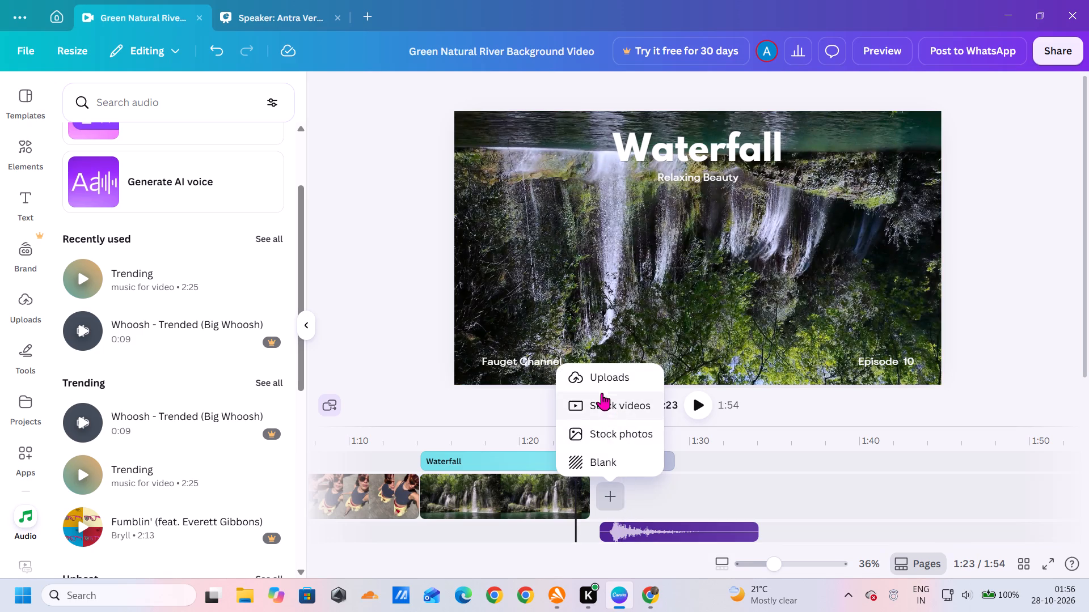
pyautogui.moveTo(596, 382); pyautogui.dragTo(603, 423)
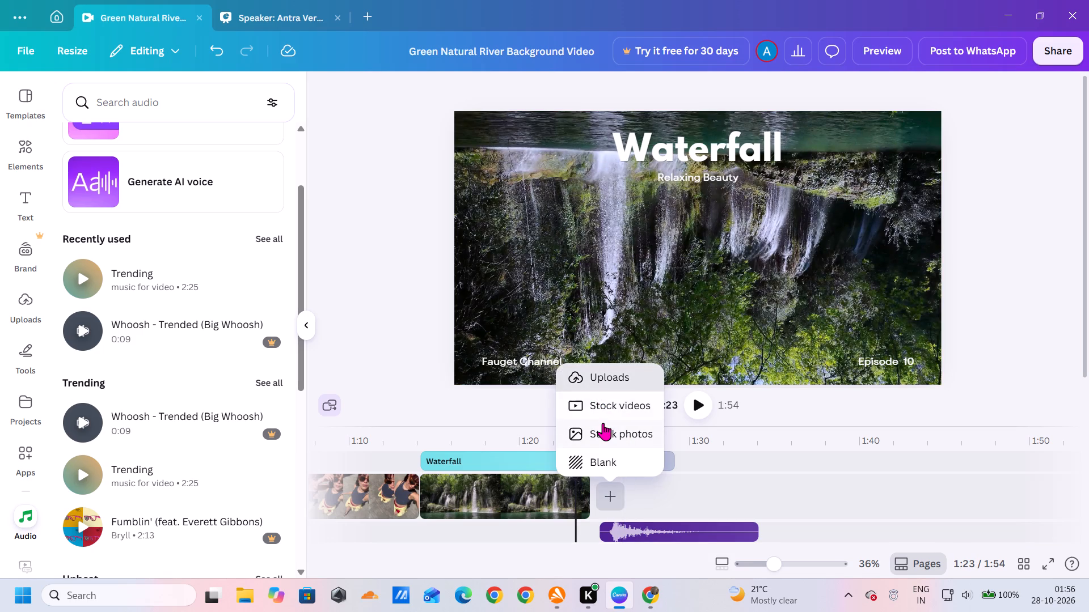
pyautogui.moveTo(603, 423); pyautogui.dragTo(602, 410)
pyautogui.click(602, 410)
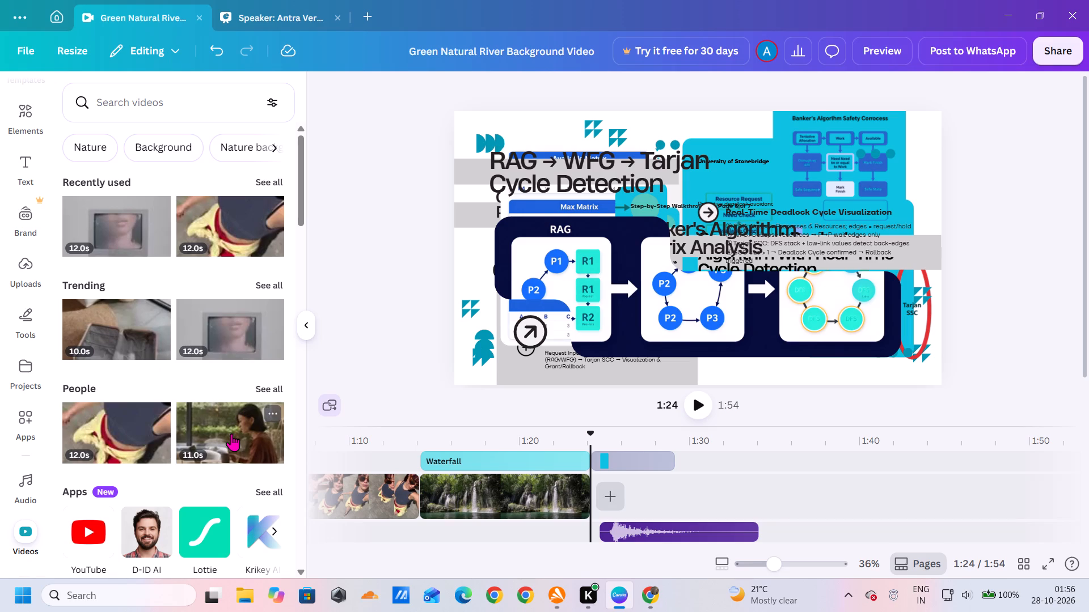
pyautogui.click(231, 433)
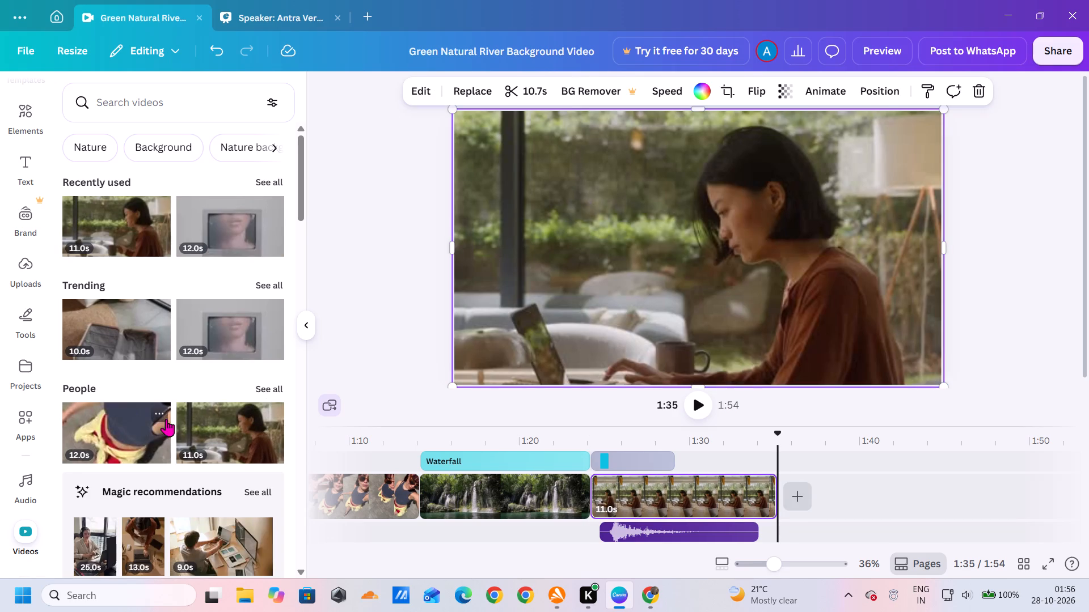
# Append two recommended stock videos to the timeline: the 13.0-second overhead laptop-typing clip and the 9.0-second clip of a person at a multi-screen desk.
pyautogui.scroll(-1, 166, 419)
pyautogui.click(132, 445)
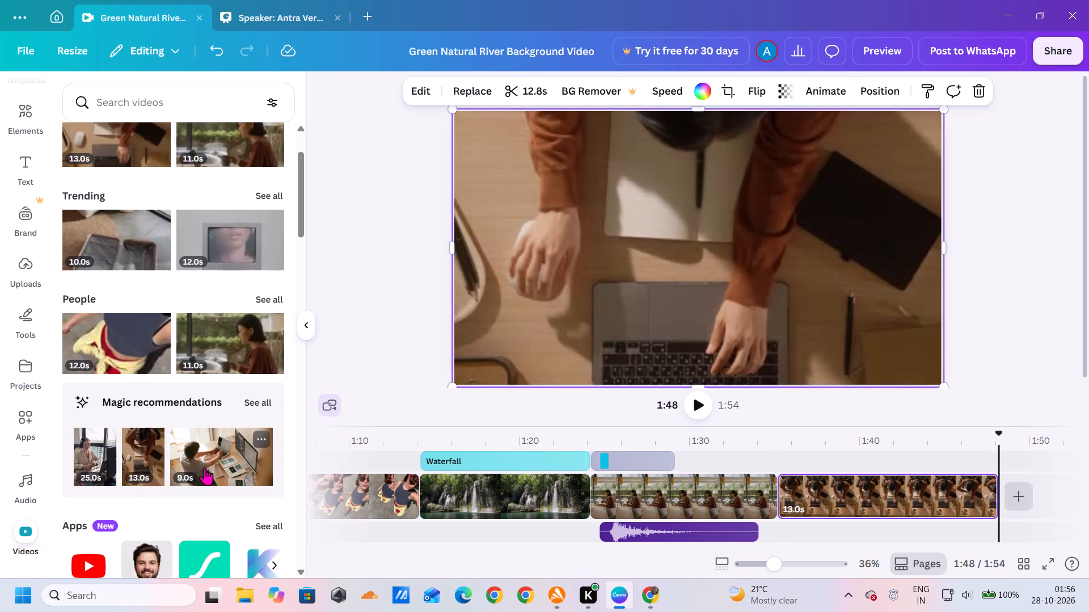
pyautogui.click(205, 467)
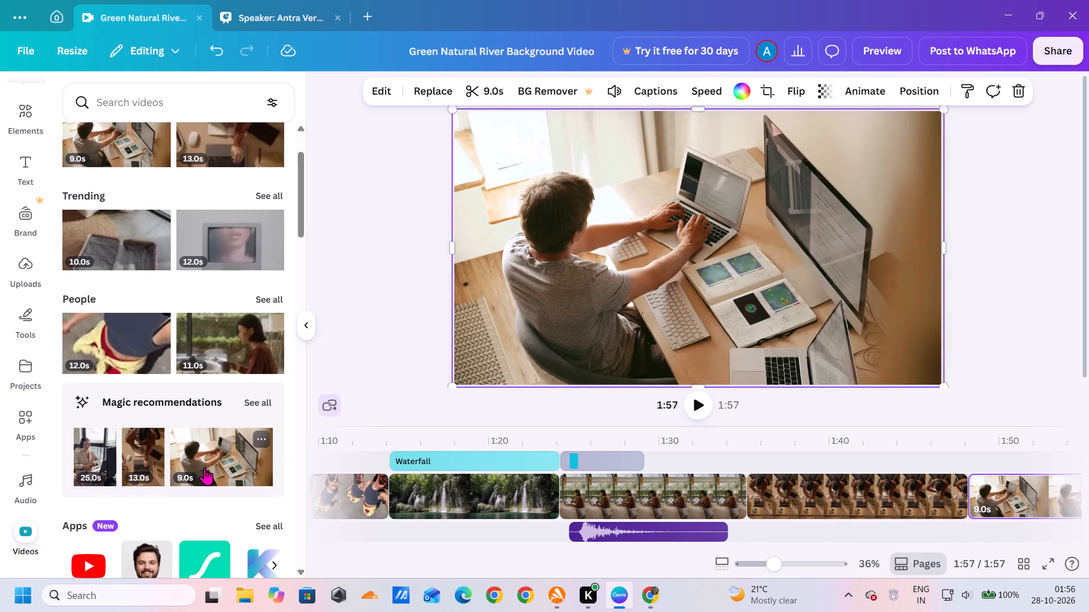
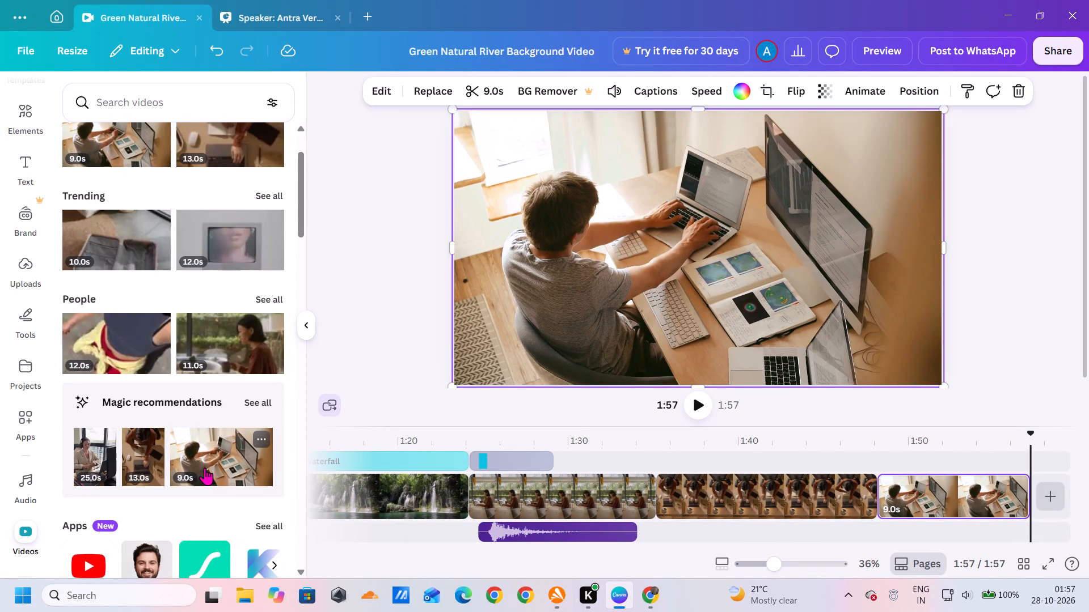
# Play the video from the start and delete the short Whoosh audio track beneath the opening television clip.
pyautogui.press('space')
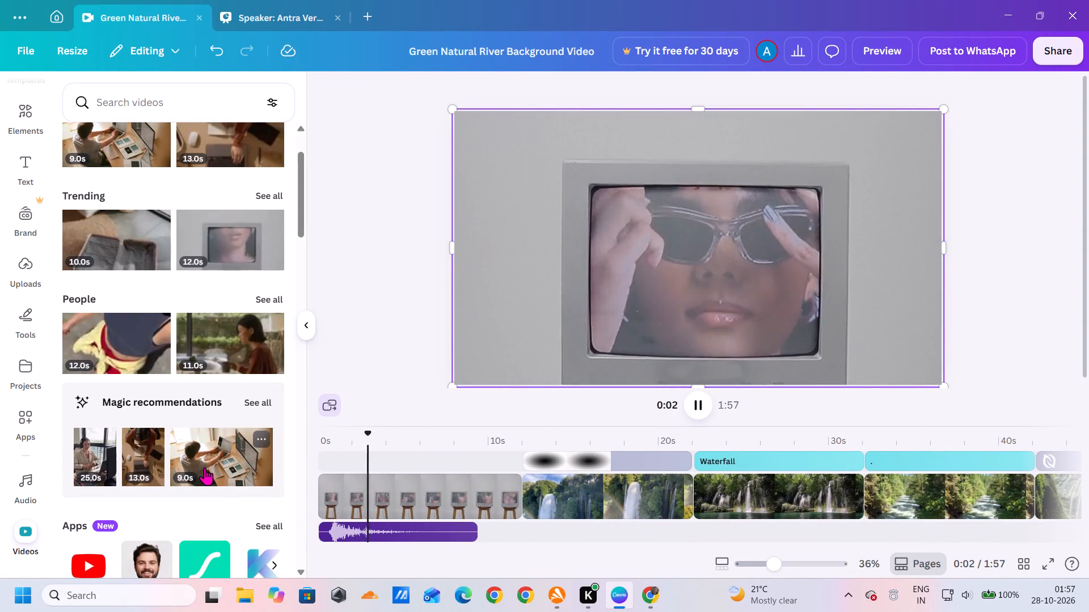
pyautogui.click(362, 522)
pyautogui.rightClick(362, 522)
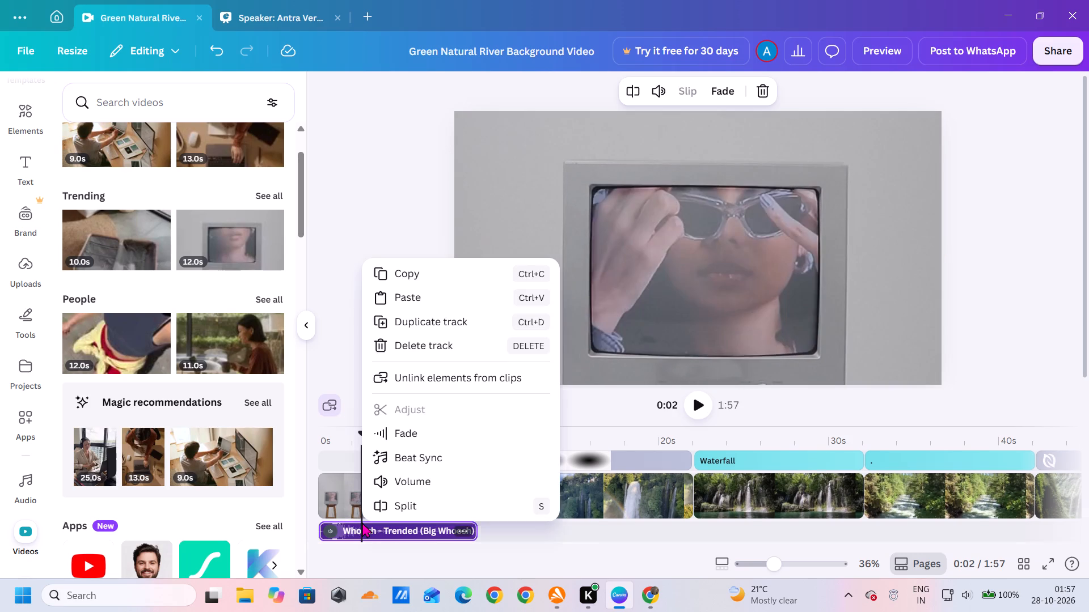
pyautogui.click(416, 344)
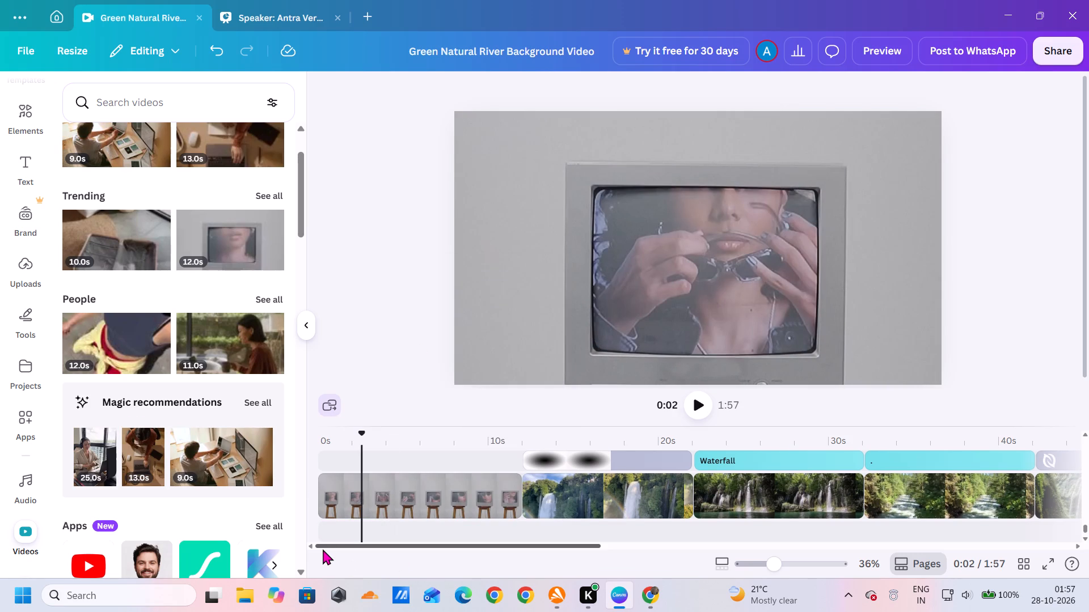
# Extend the start of the Trending music track back to 0s on the timeline and play the video from the beginning.
pyautogui.scroll(-1, 446, 469)
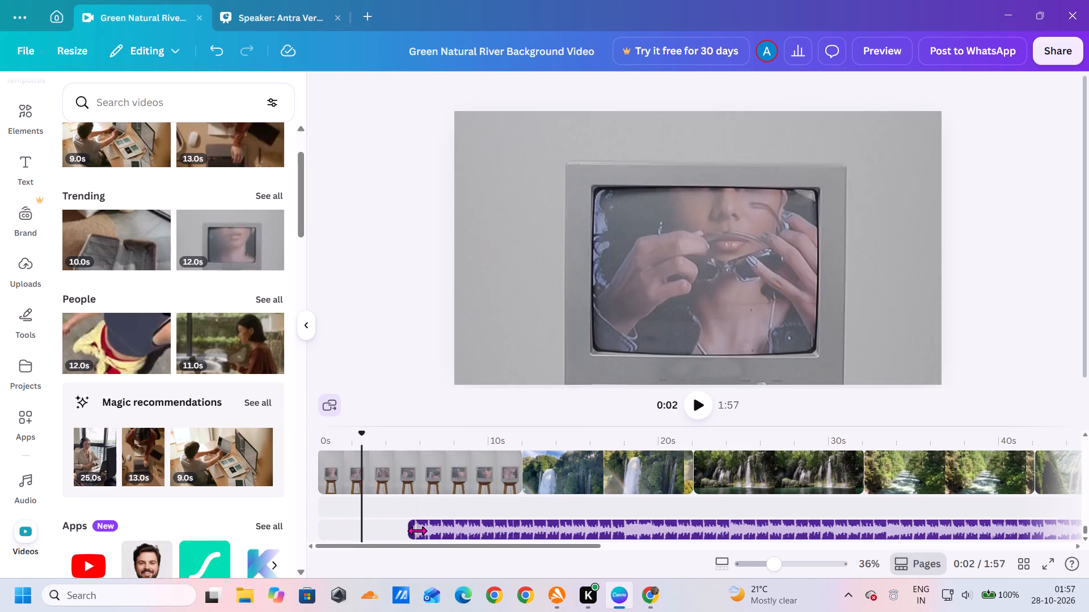
pyautogui.moveTo(417, 530); pyautogui.dragTo(322, 535)
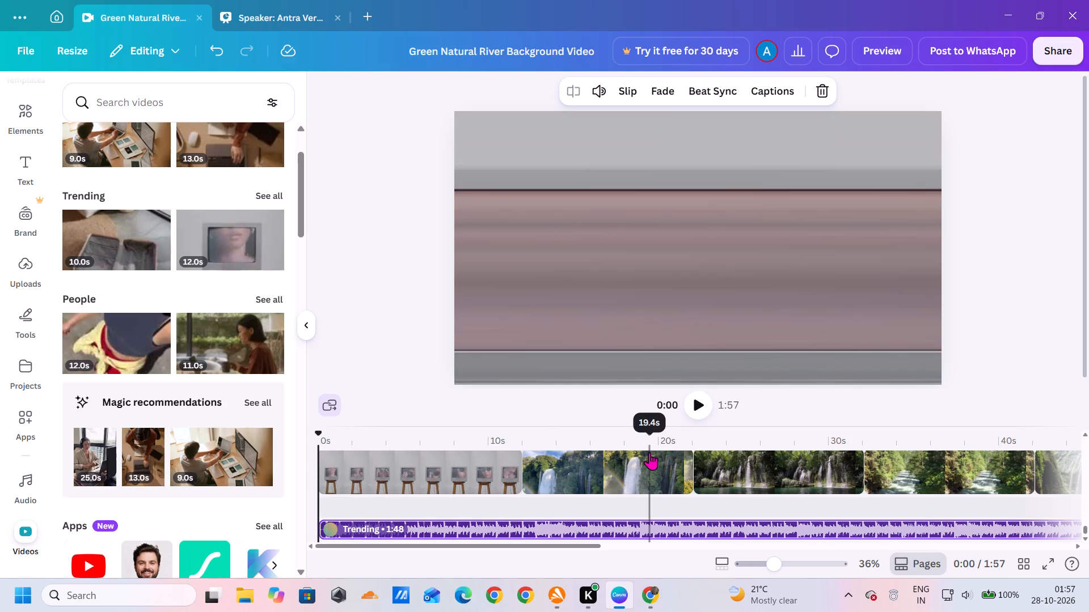
pyautogui.click(695, 410)
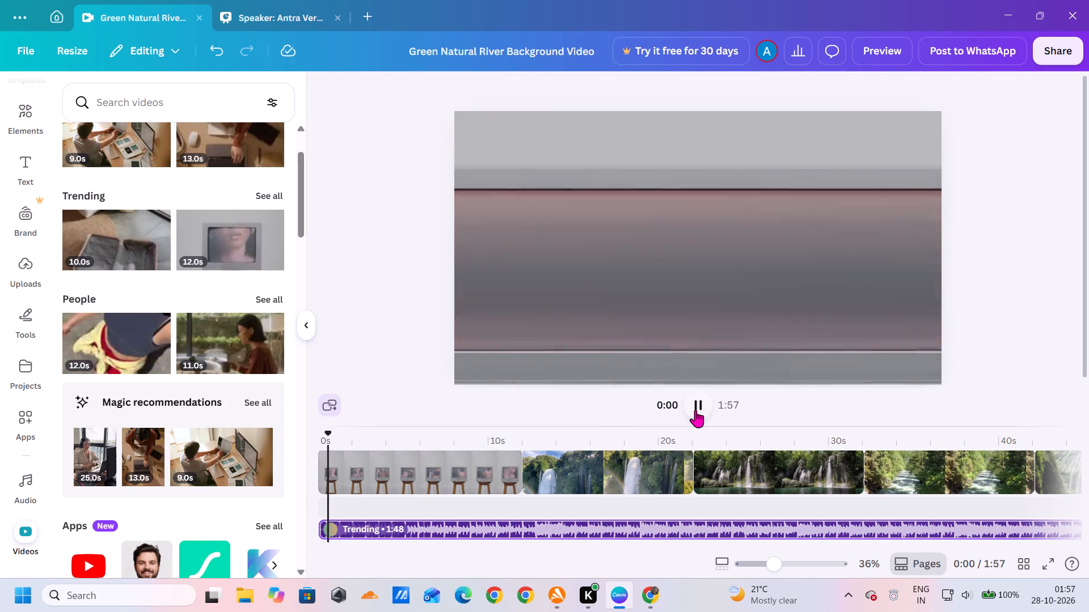
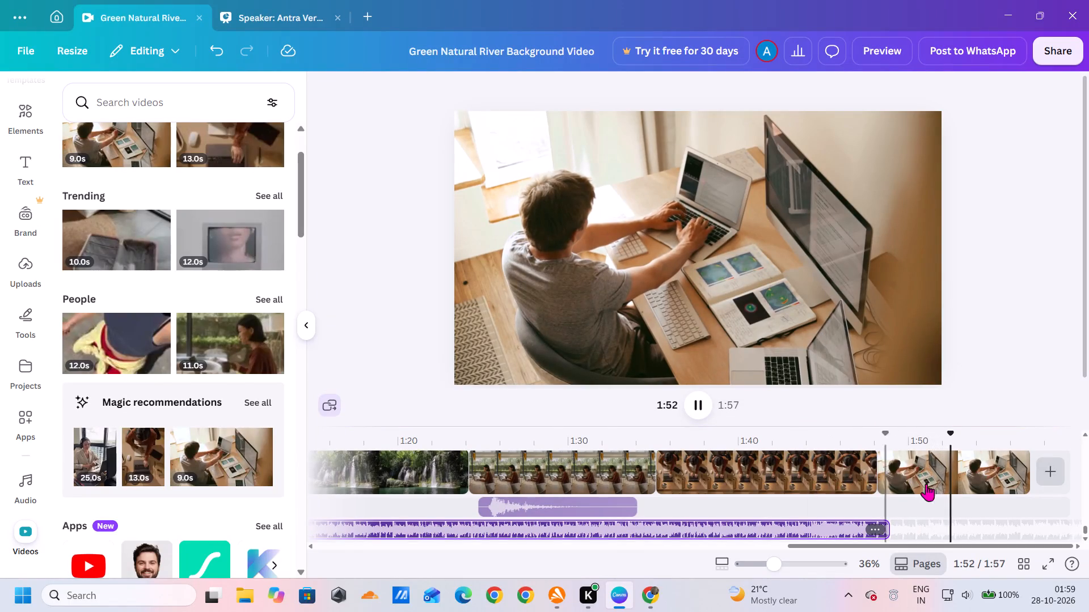
# Extend the end of the background music track past the last clip to 1:59 and play the video from about 1:39.
pyautogui.moveTo(885, 533); pyautogui.dragTo(918, 538)
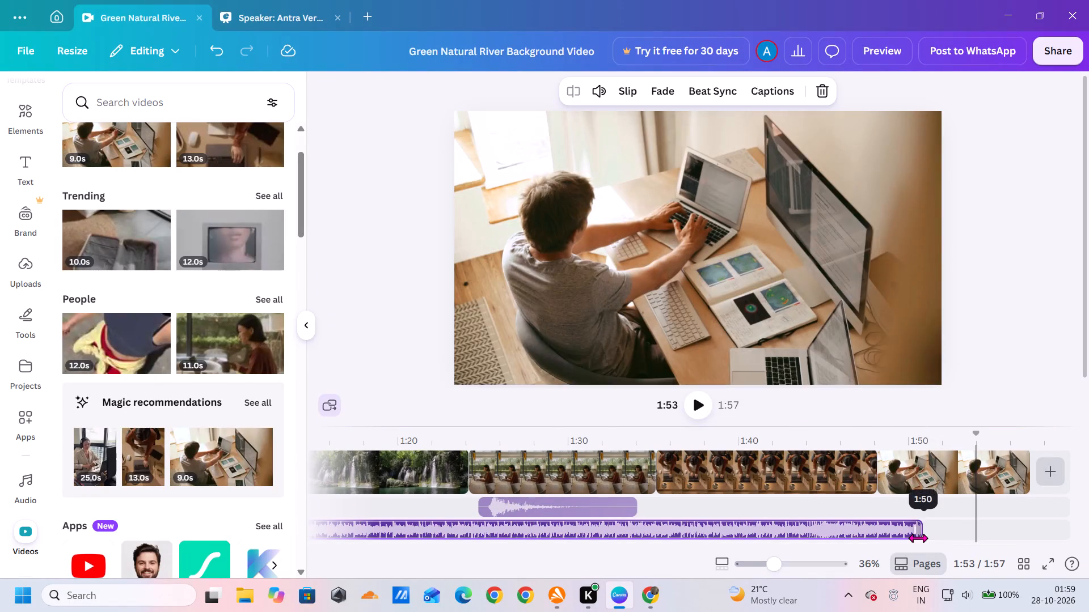
pyautogui.moveTo(918, 538); pyautogui.dragTo(1065, 533)
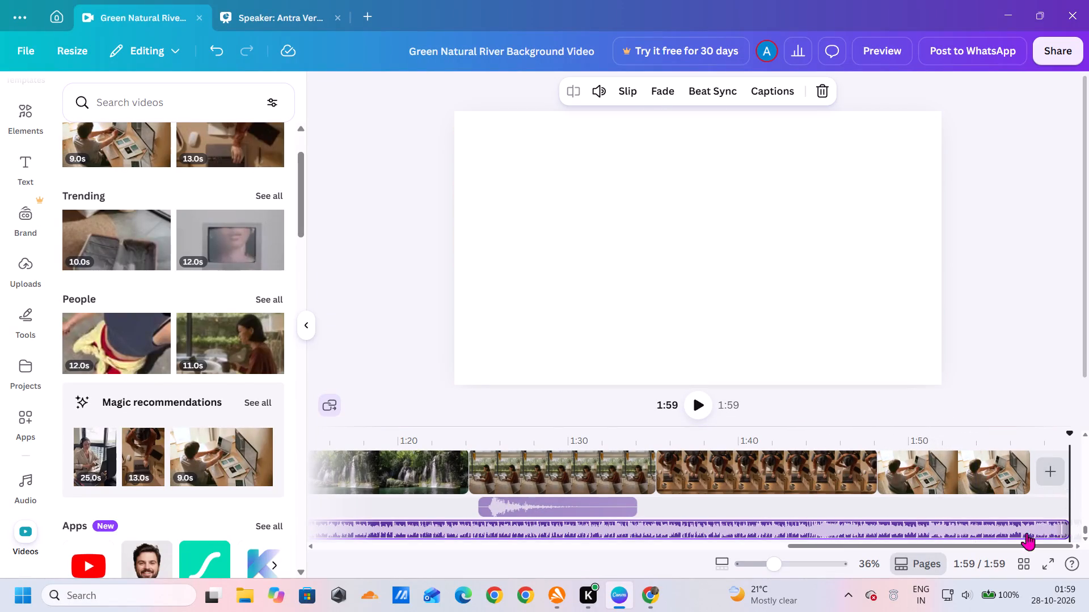
pyautogui.click(736, 528)
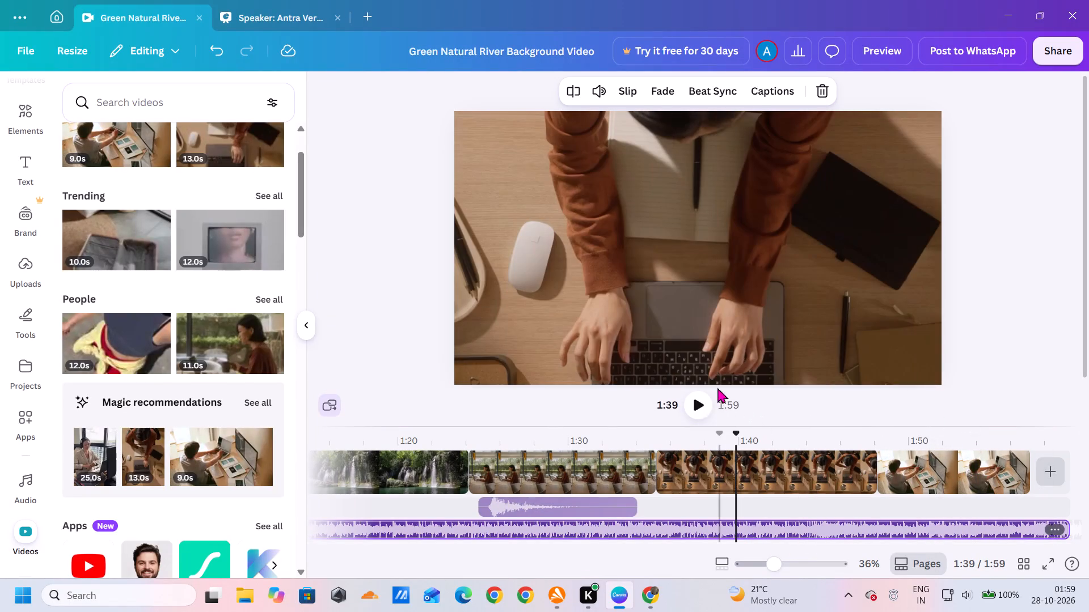
pyautogui.click(700, 399)
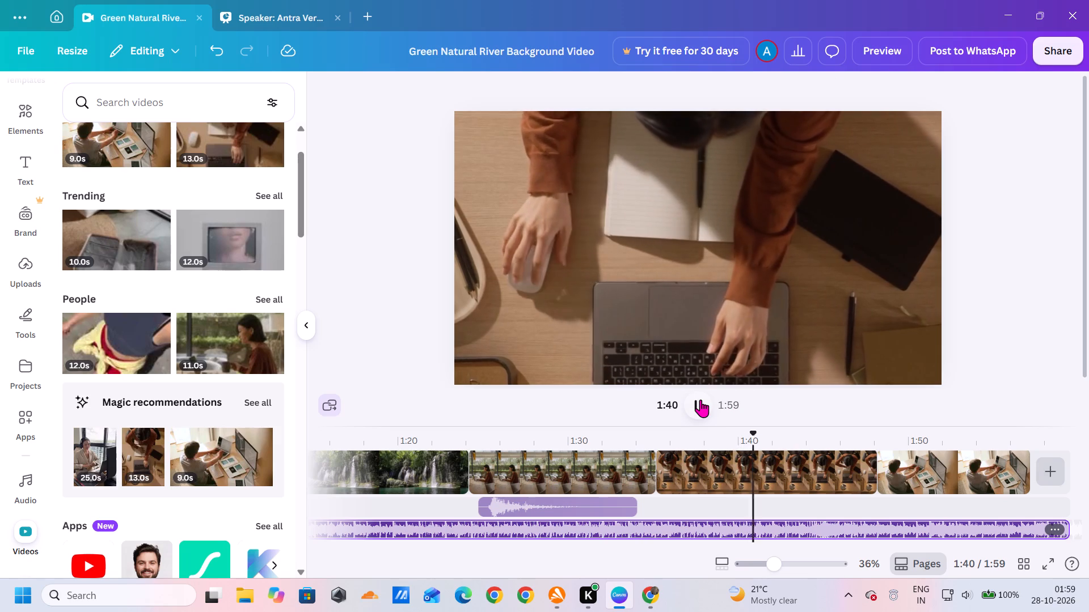
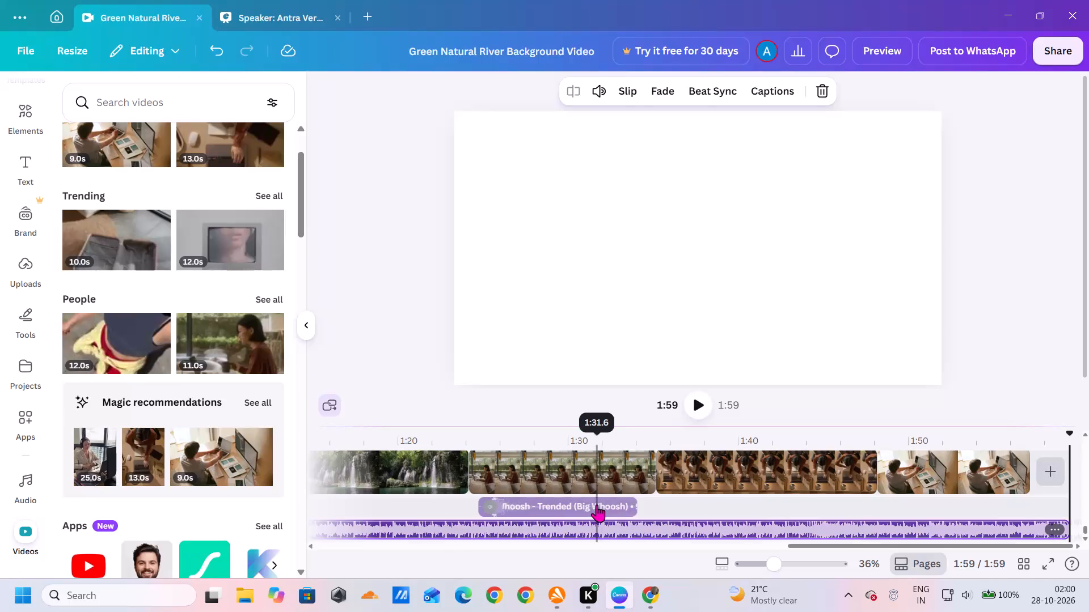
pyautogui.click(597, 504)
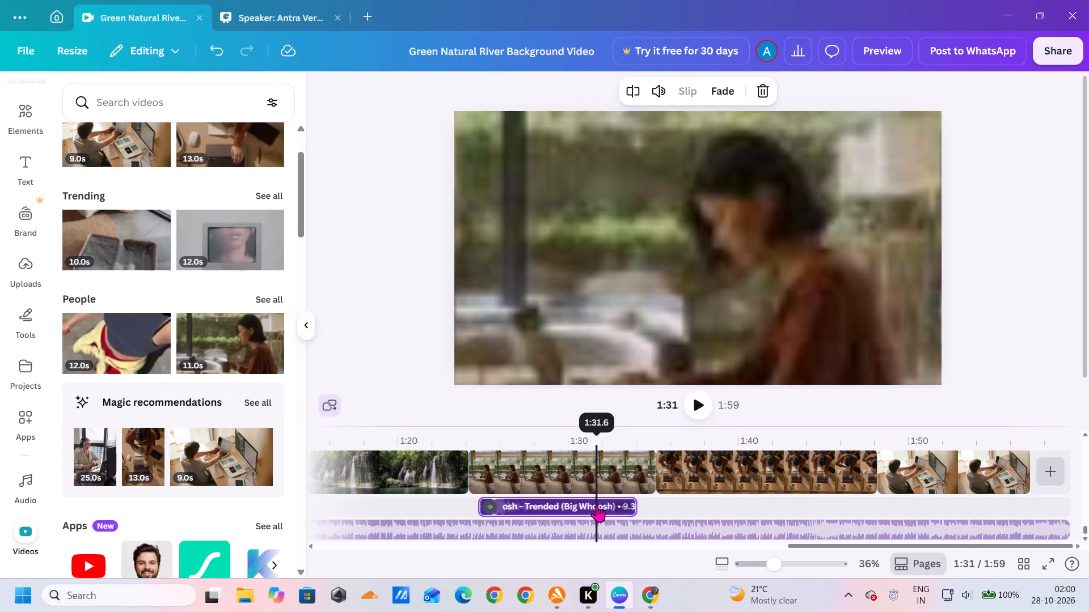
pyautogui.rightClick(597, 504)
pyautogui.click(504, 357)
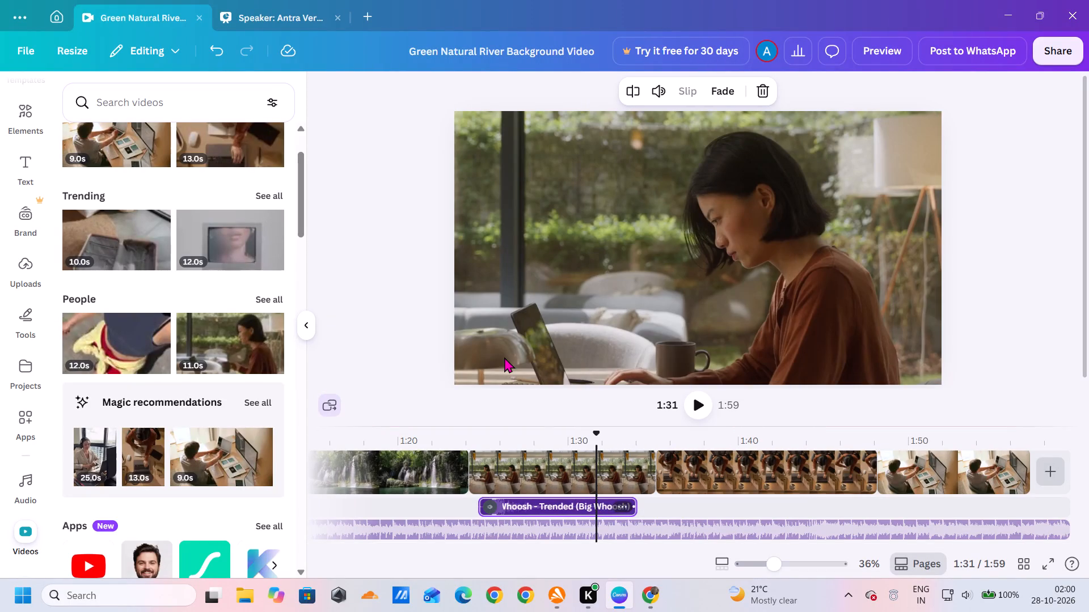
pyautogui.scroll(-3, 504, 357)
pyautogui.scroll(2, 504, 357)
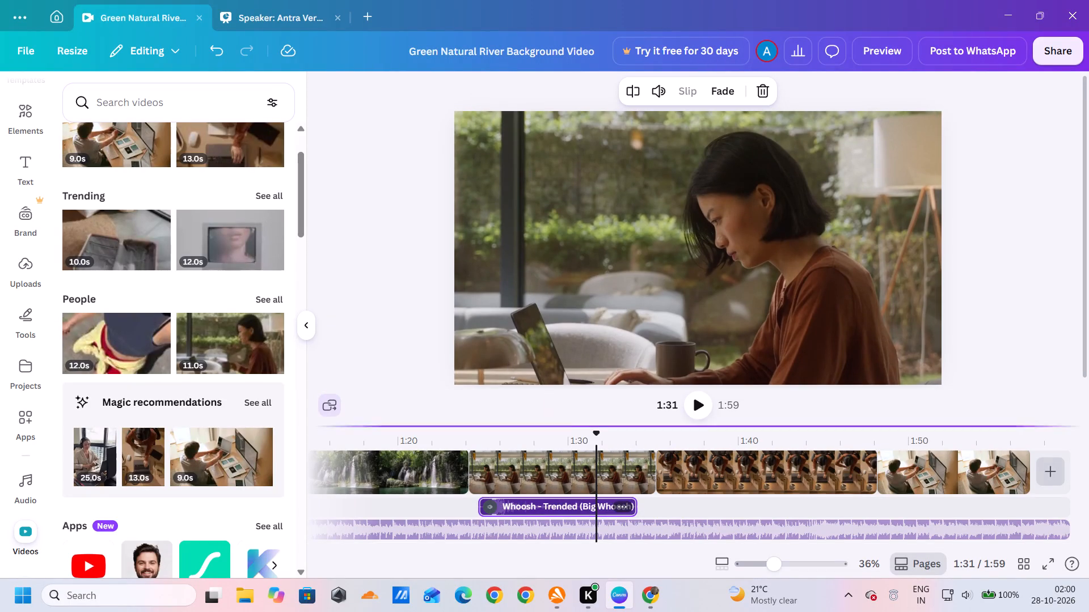
# Apply the Shake Zoom animation to the 11.0s clip of the woman working on a laptop at about 1:31.
pyautogui.click(565, 326)
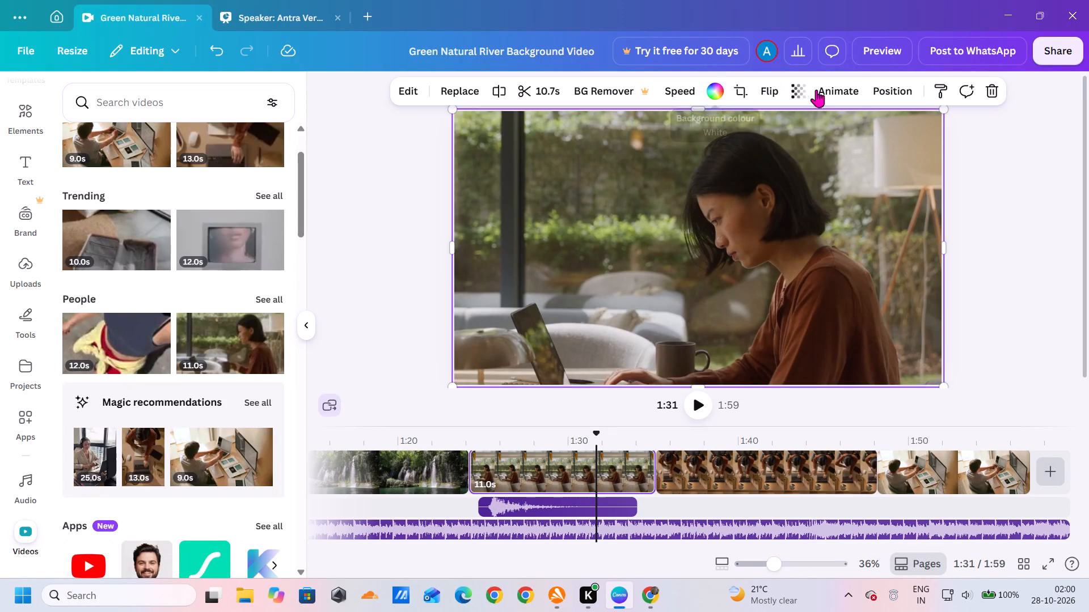
pyautogui.click(838, 90)
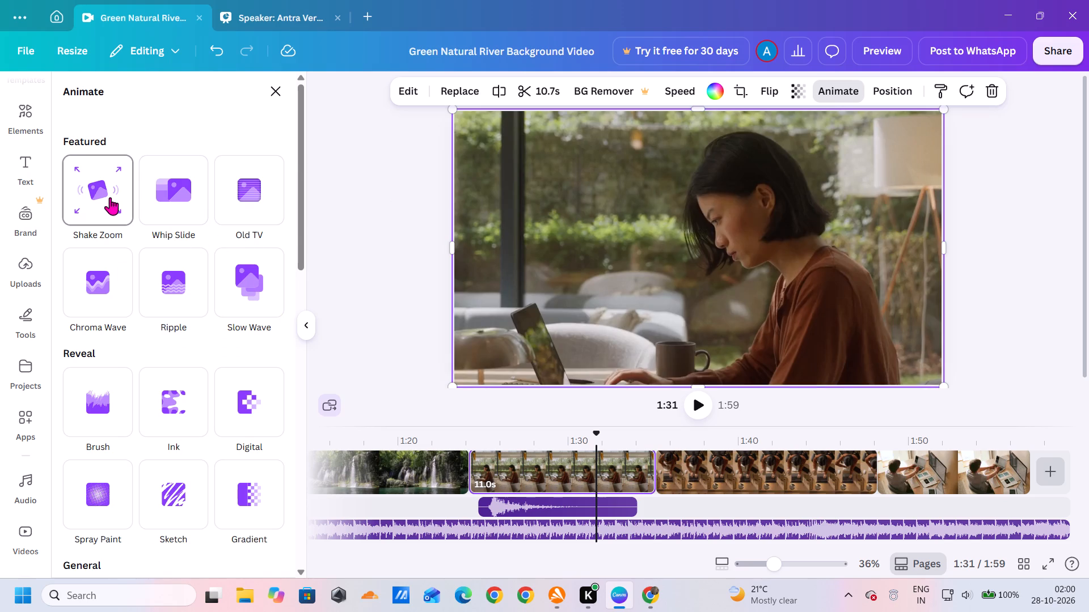
pyautogui.click(110, 197)
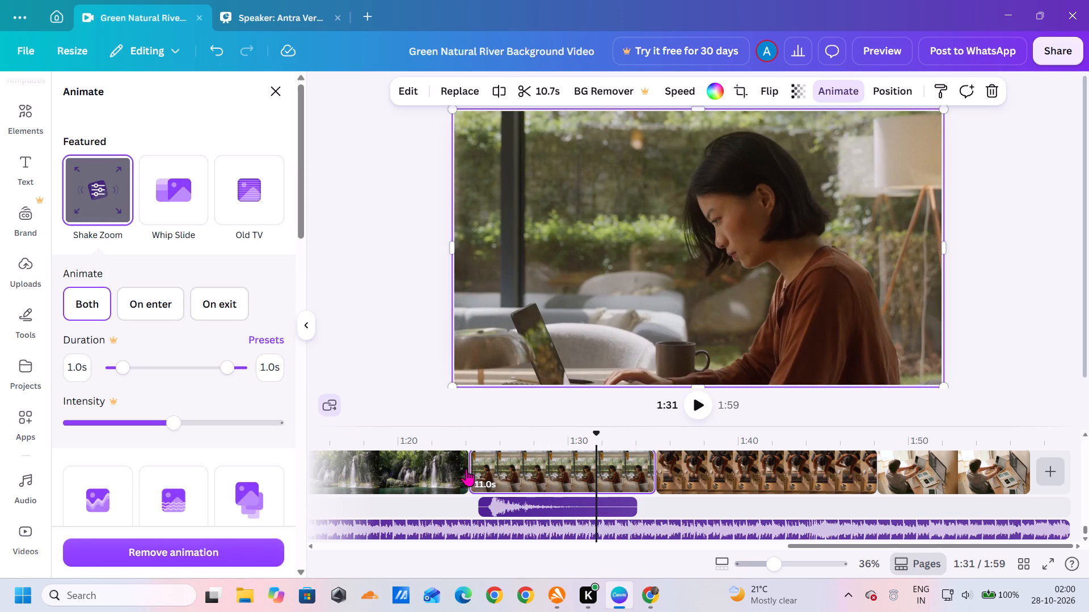
# Try Slow Wave on the 13.0s overhead typing clip at about 1:39, and apply the Ripple animation instead.
pyautogui.click(725, 494)
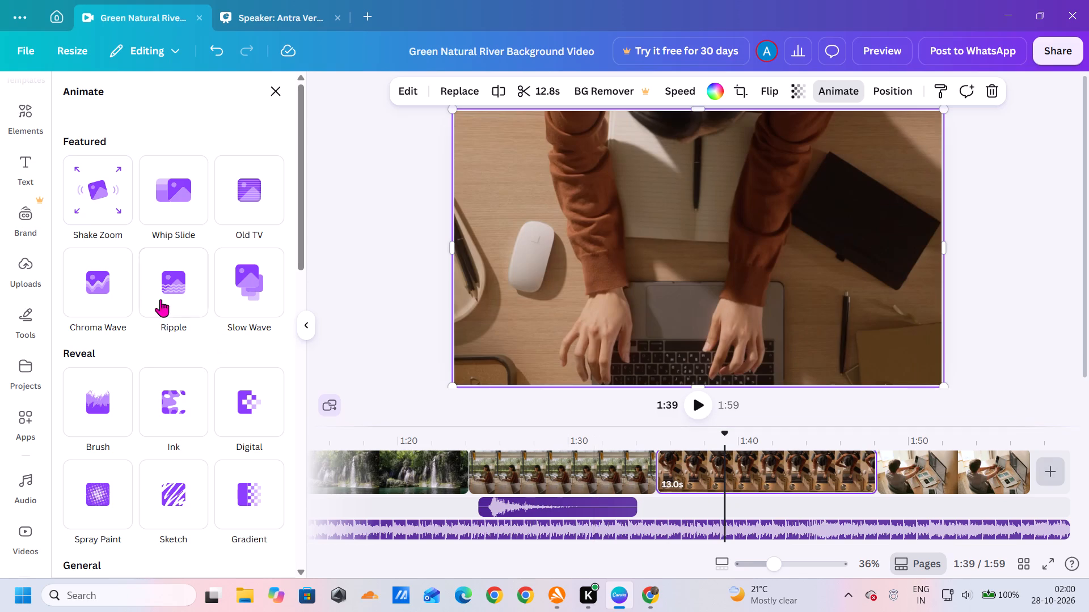
pyautogui.click(222, 284)
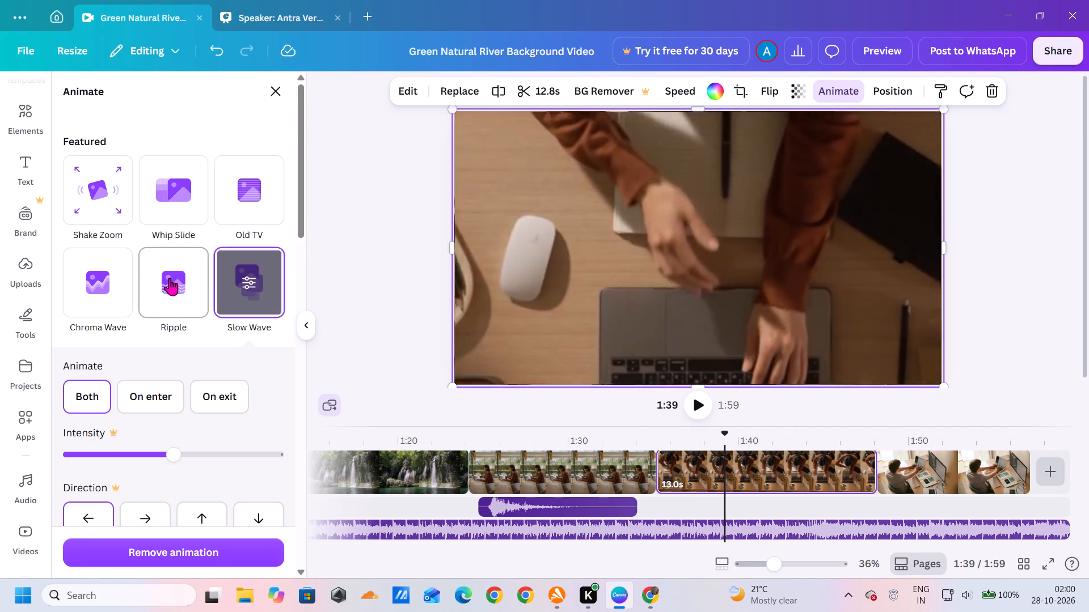
pyautogui.click(170, 277)
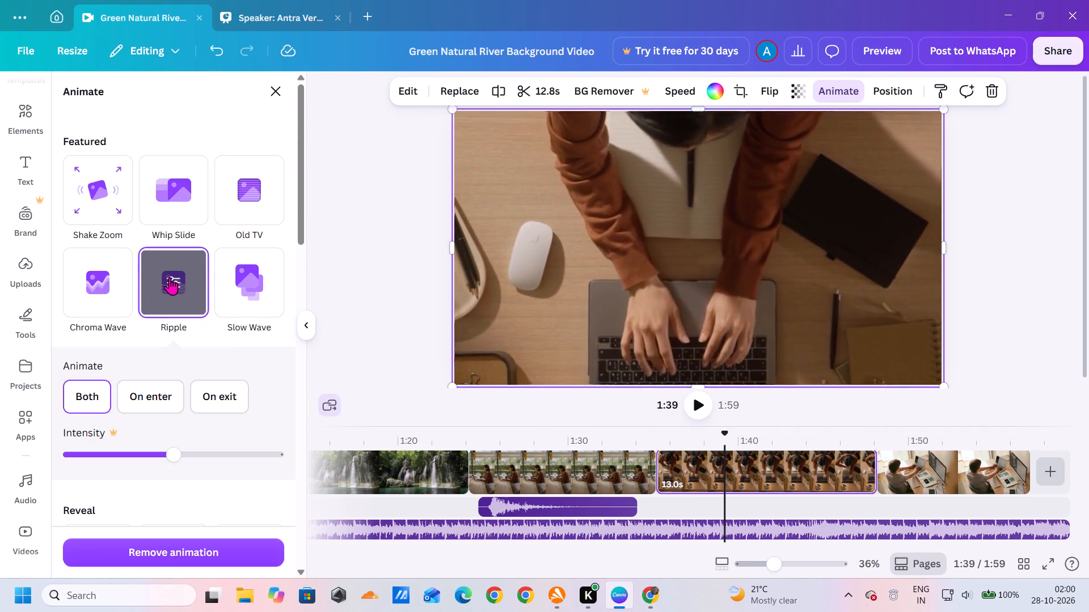
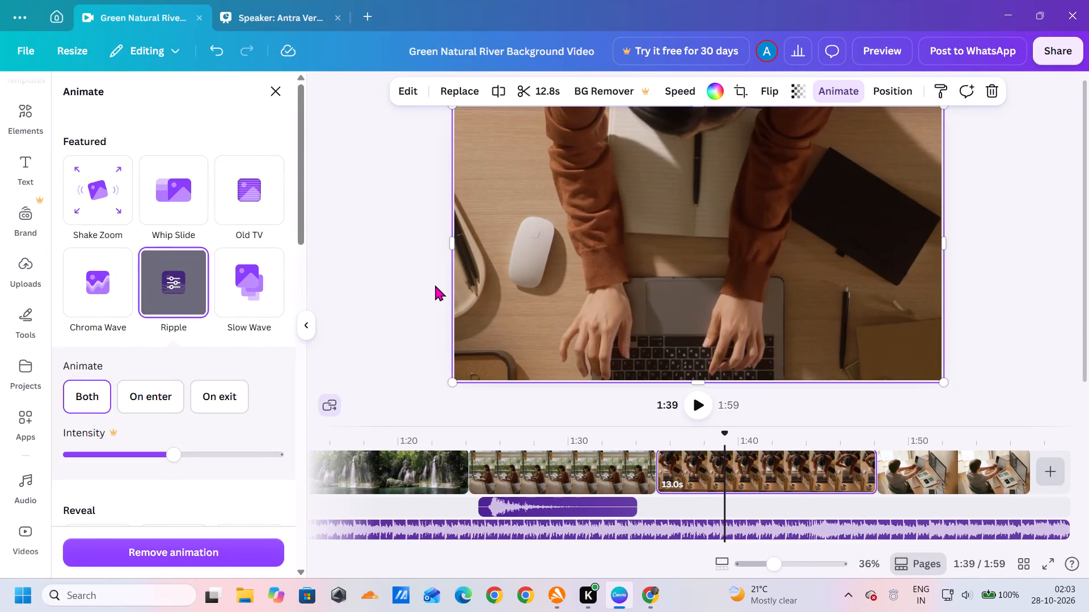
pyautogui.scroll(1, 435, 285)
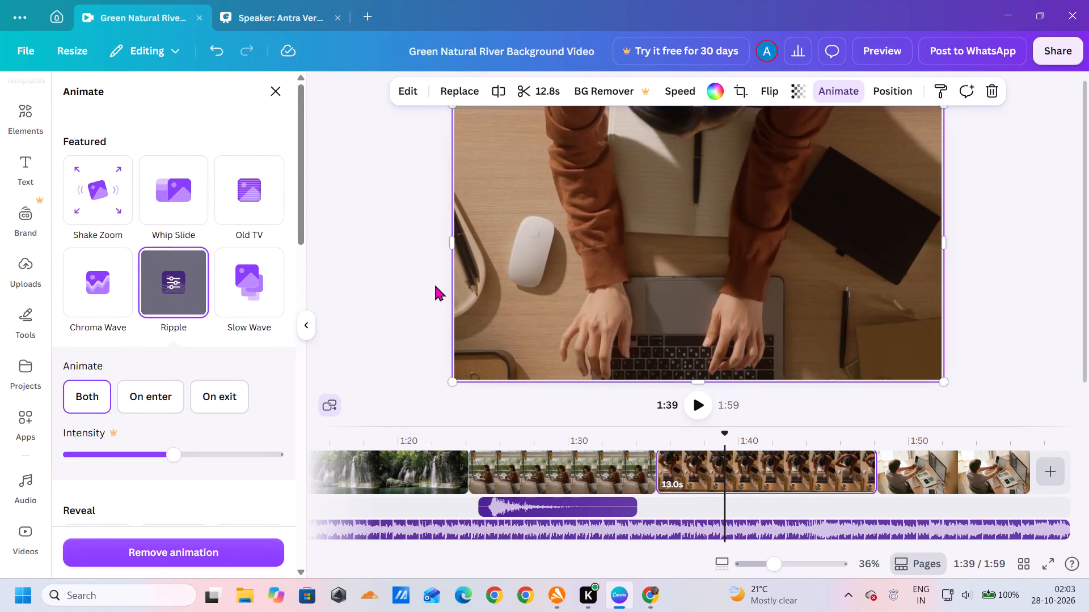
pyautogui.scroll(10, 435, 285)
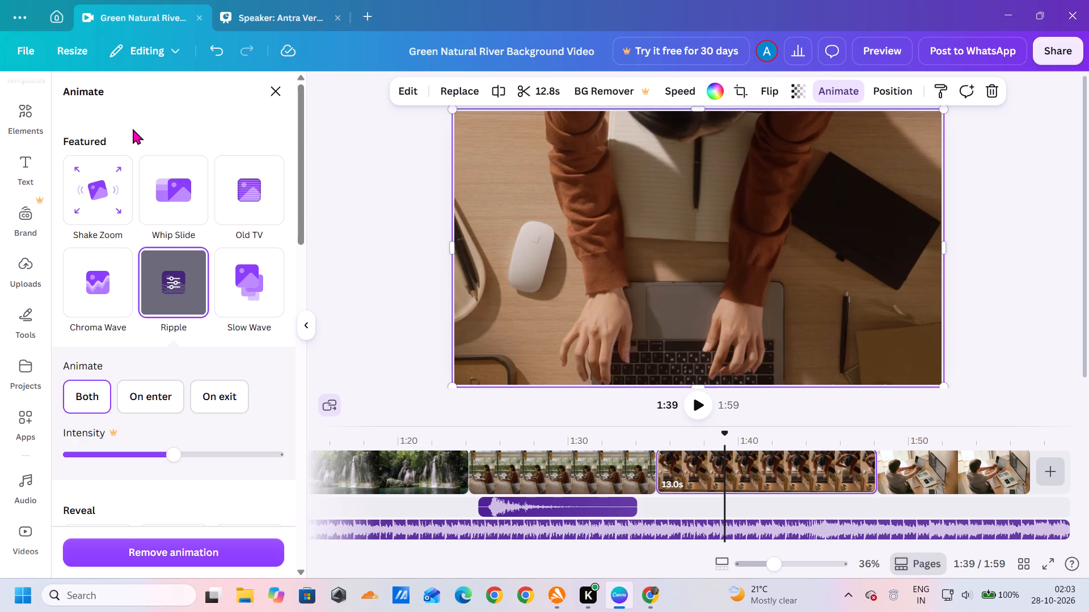
# Replace the Ripple animation on the 13.0s overhead typing clip at about 1:39 with Whip Slide.
pyautogui.click(160, 201)
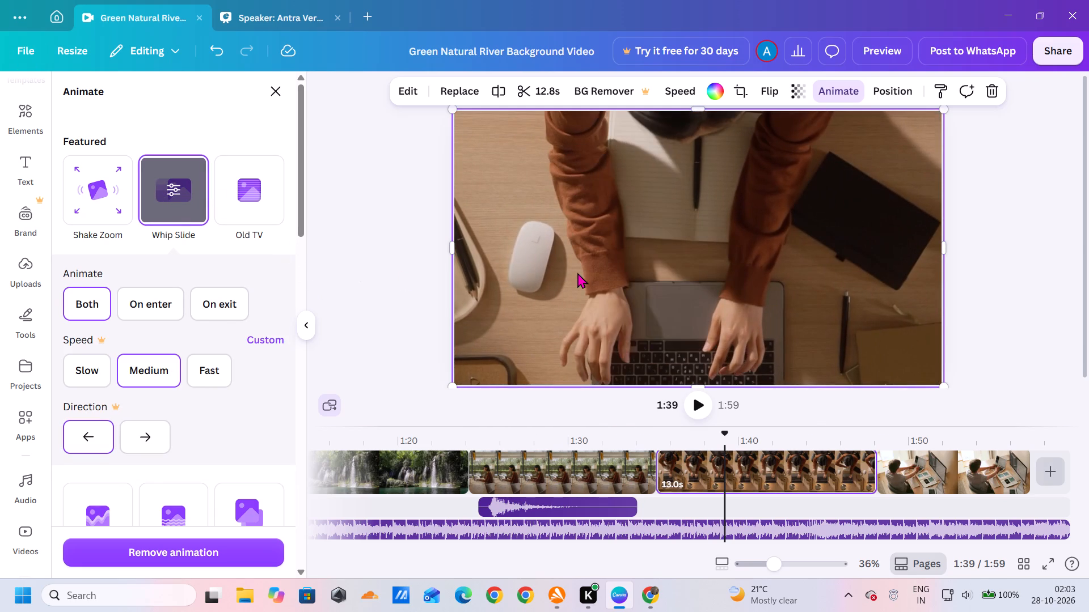
pyautogui.scroll(-3, 577, 273)
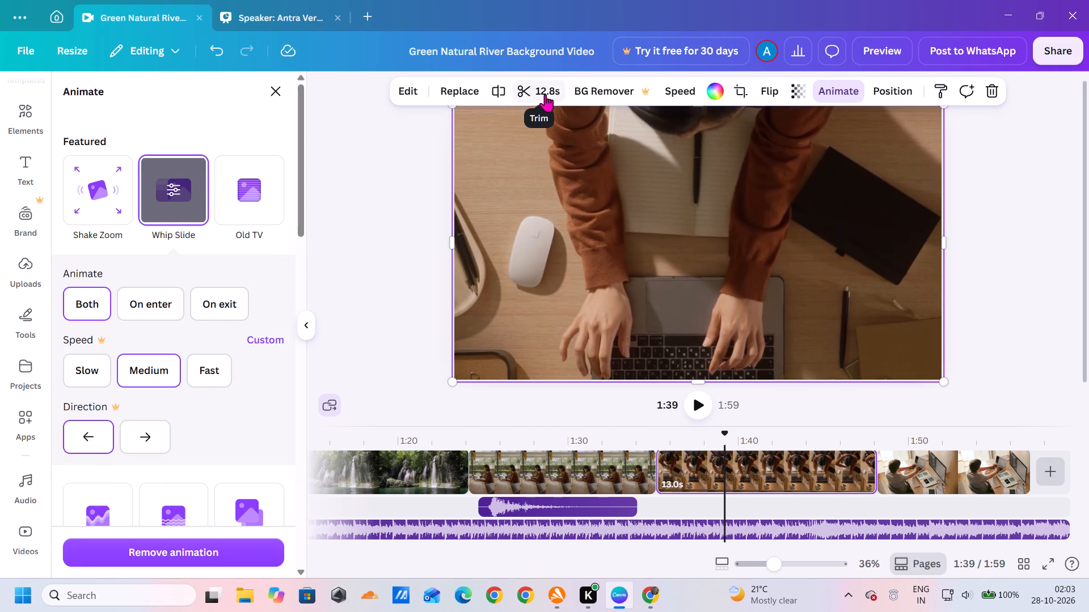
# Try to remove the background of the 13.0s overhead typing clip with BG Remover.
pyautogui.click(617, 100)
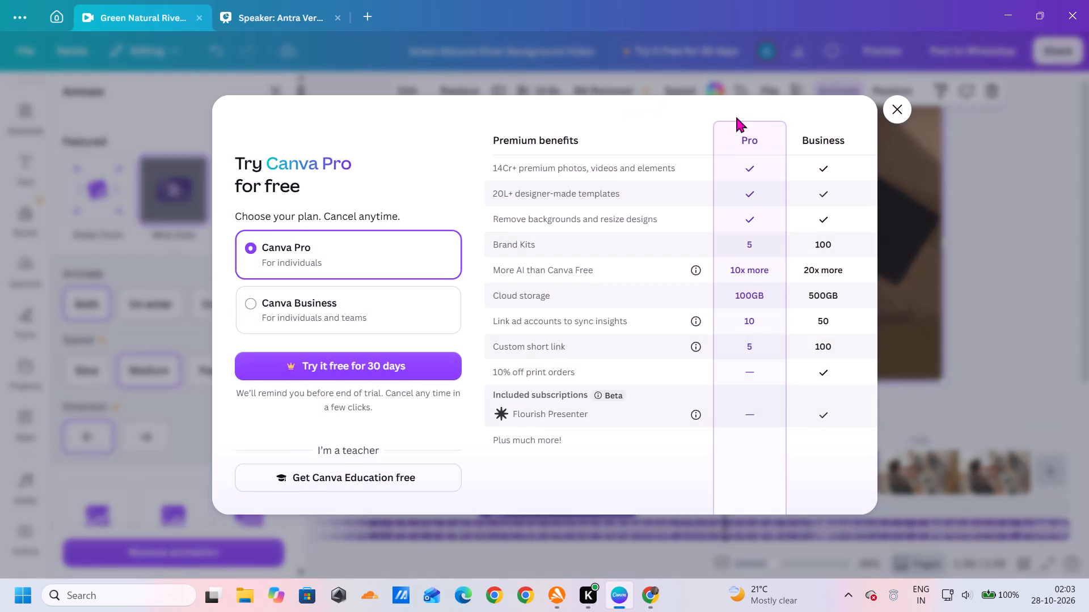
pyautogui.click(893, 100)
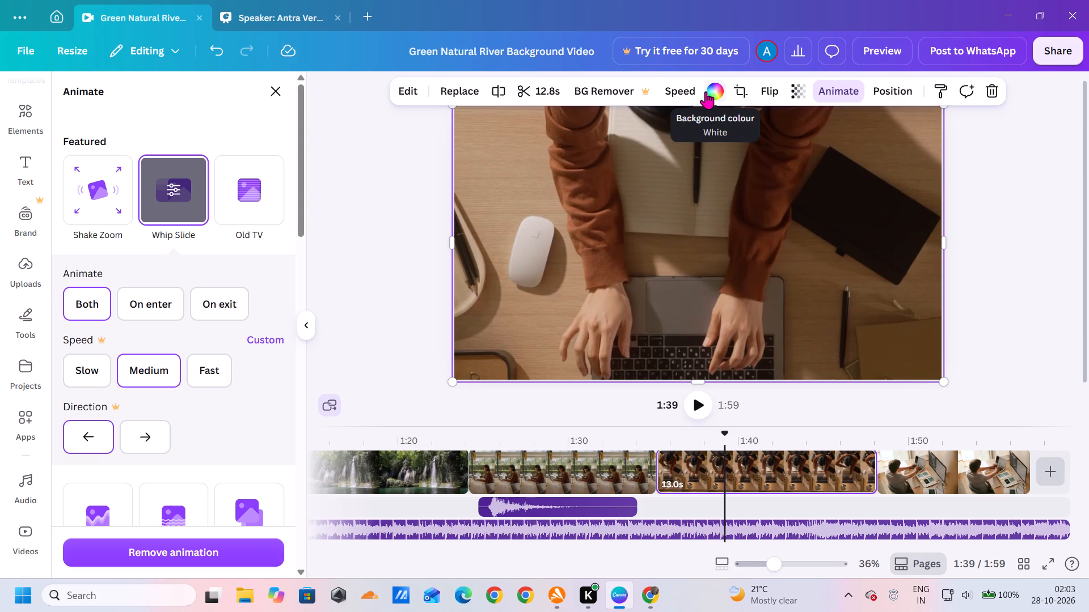
# Play the video from about 1:39 to its end to review the animated clips.
pyautogui.hscroll(5, 564, 333)
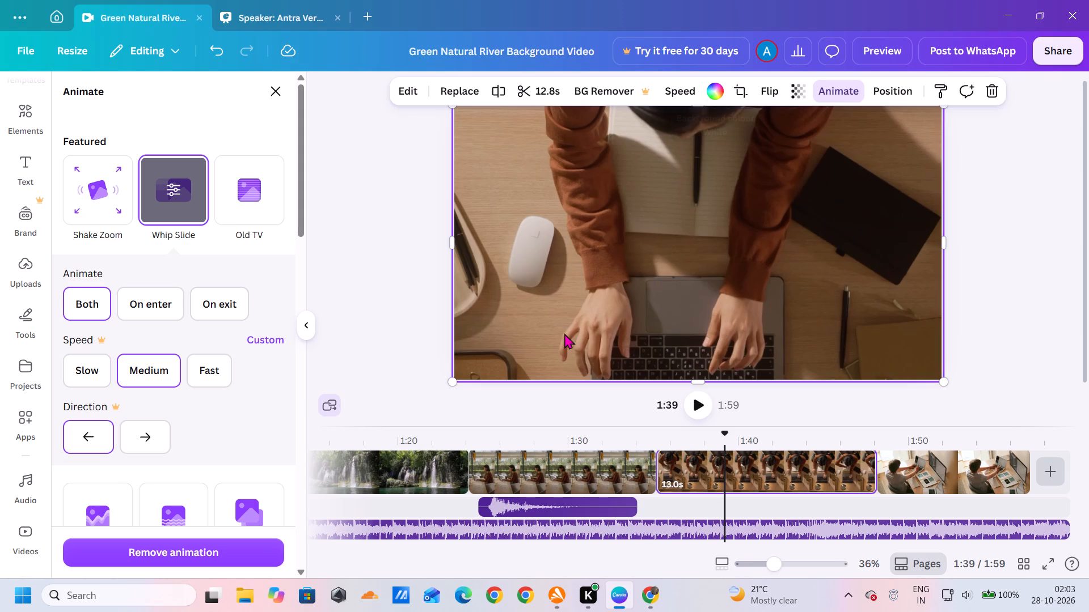
pyautogui.hscroll(12, 548, 450)
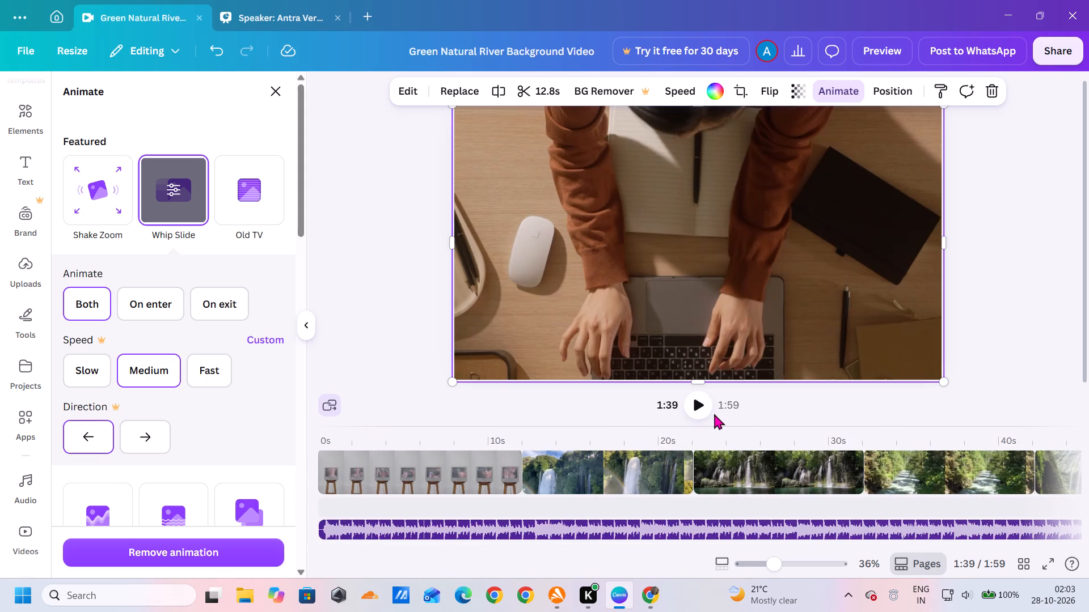
pyautogui.click(702, 413)
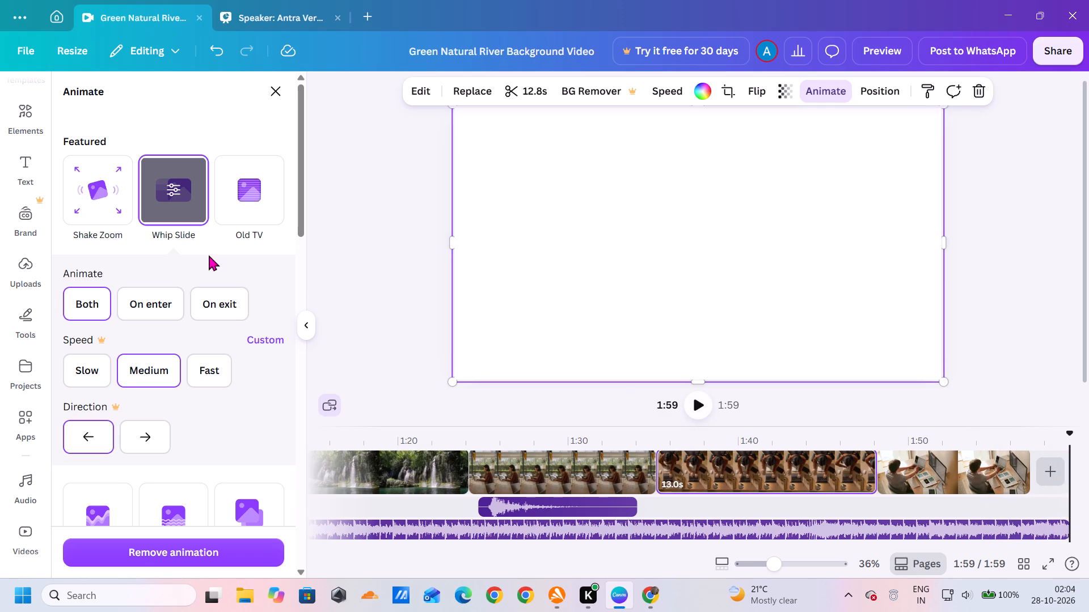
# Switch to the other open design containing the speaker notes on what to say to the judges.
pyautogui.click(285, 18)
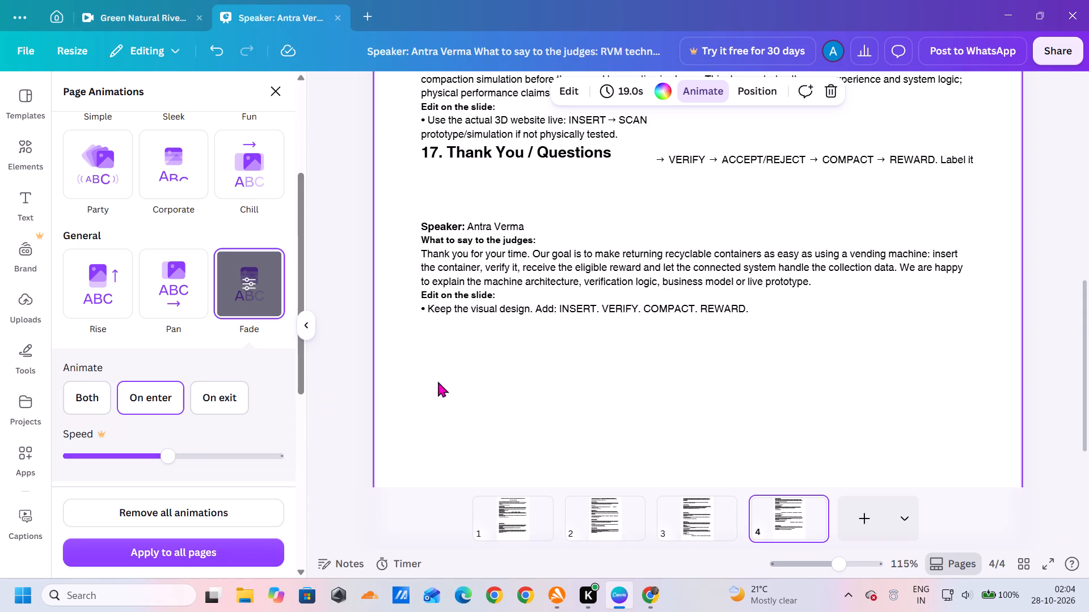
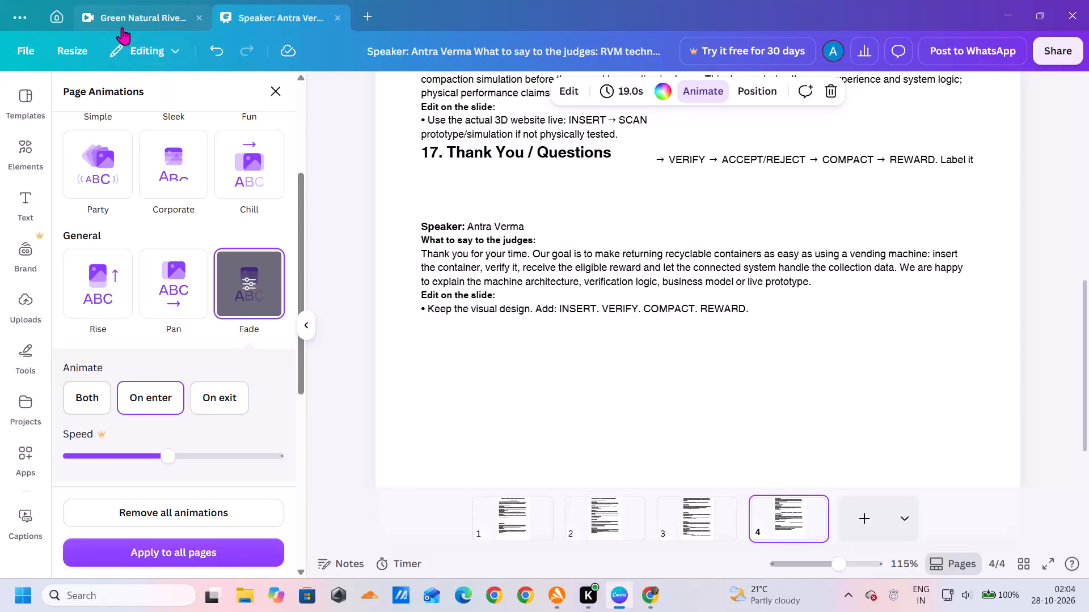
# Return to the Green Natural River video and append the 10.0s pink-teal background clip and the 7.0s colourful explosion clip.
pyautogui.click(122, 27)
pyautogui.click(32, 125)
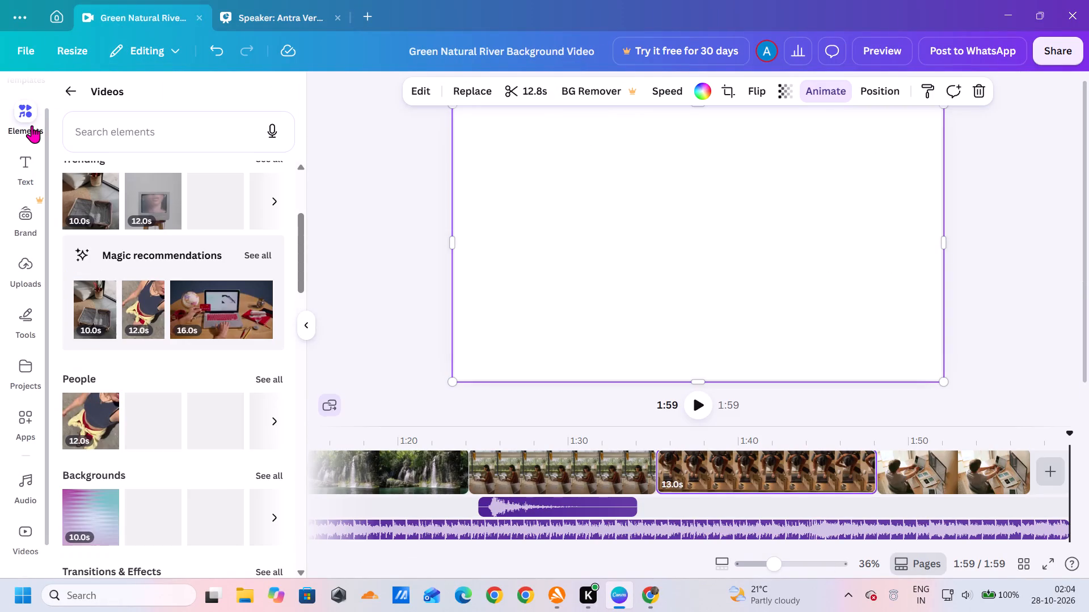
pyautogui.scroll(-1, 123, 366)
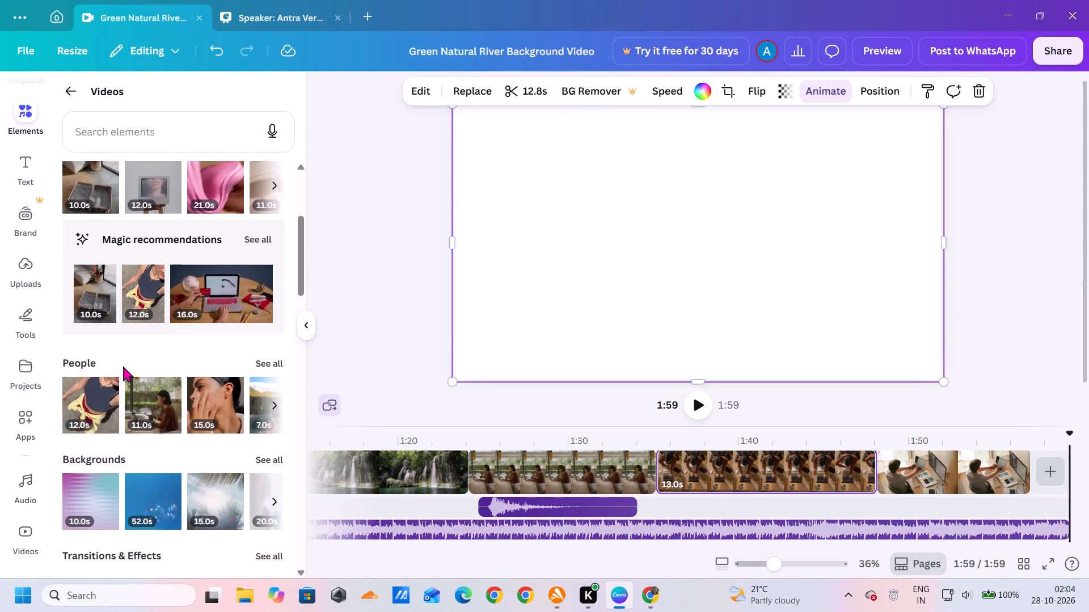
pyautogui.scroll(-1, 123, 366)
pyautogui.click(84, 327)
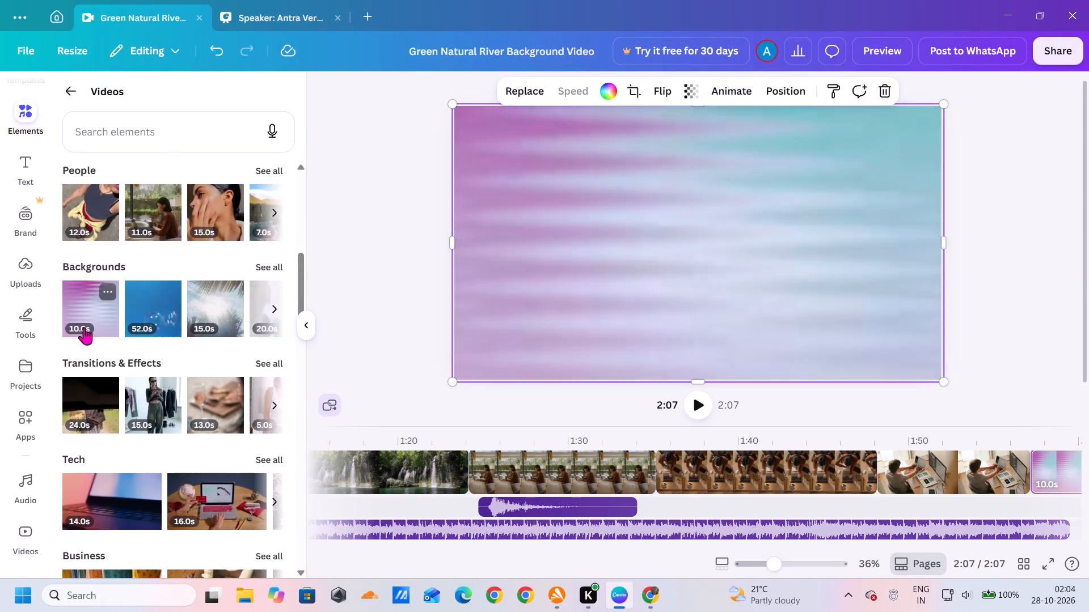
pyautogui.click(124, 309)
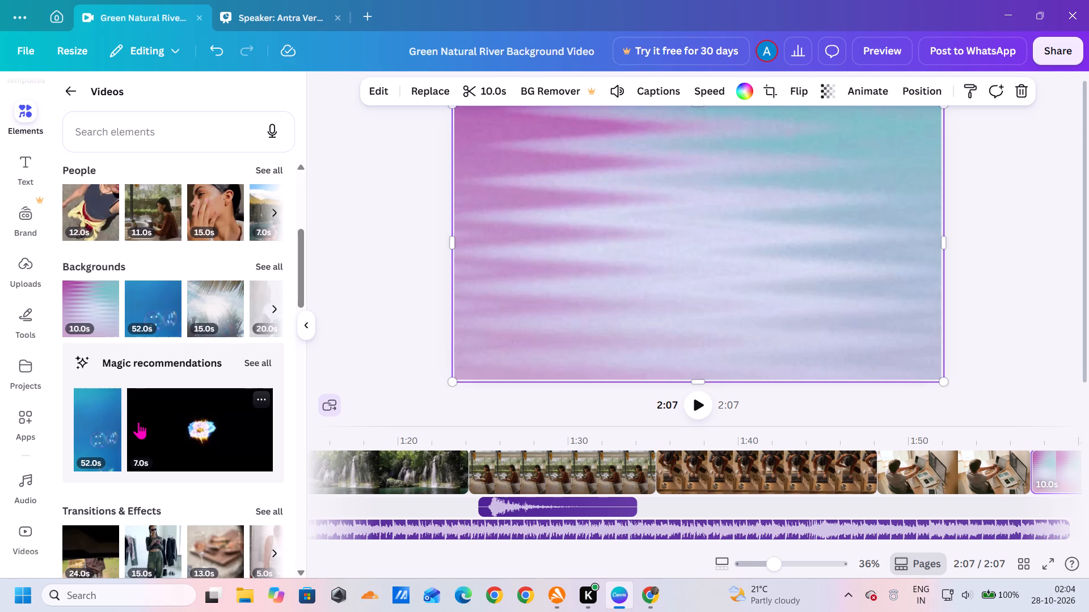
pyautogui.click(138, 422)
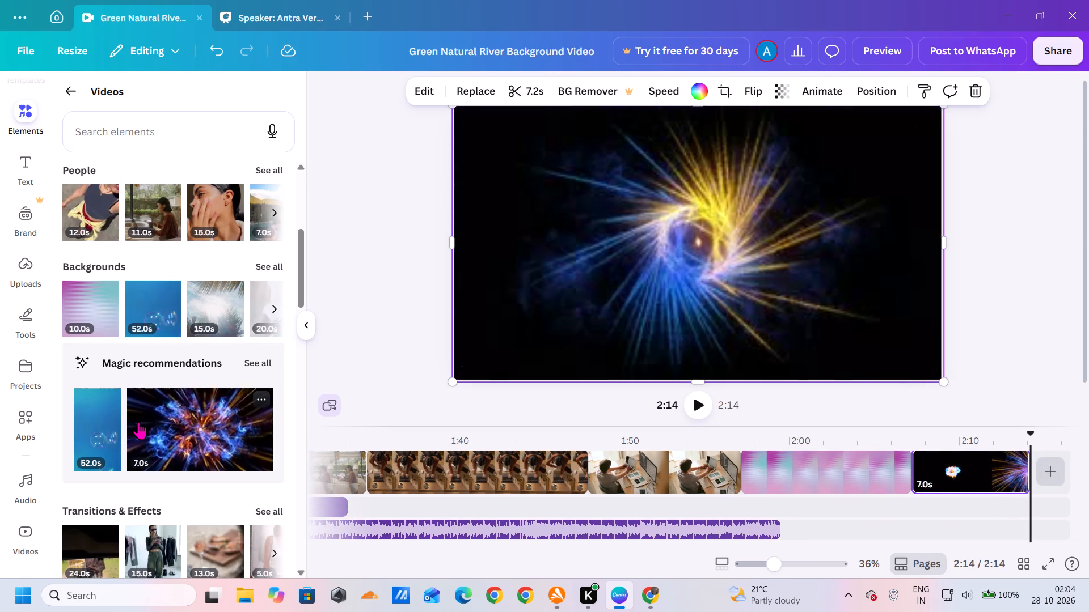
# Append the 15.0s clothing-rack clip, the 15.0s wood-carving clip and the 14.0s friends clip from Sports to the video's end.
pyautogui.scroll(-2, 236, 476)
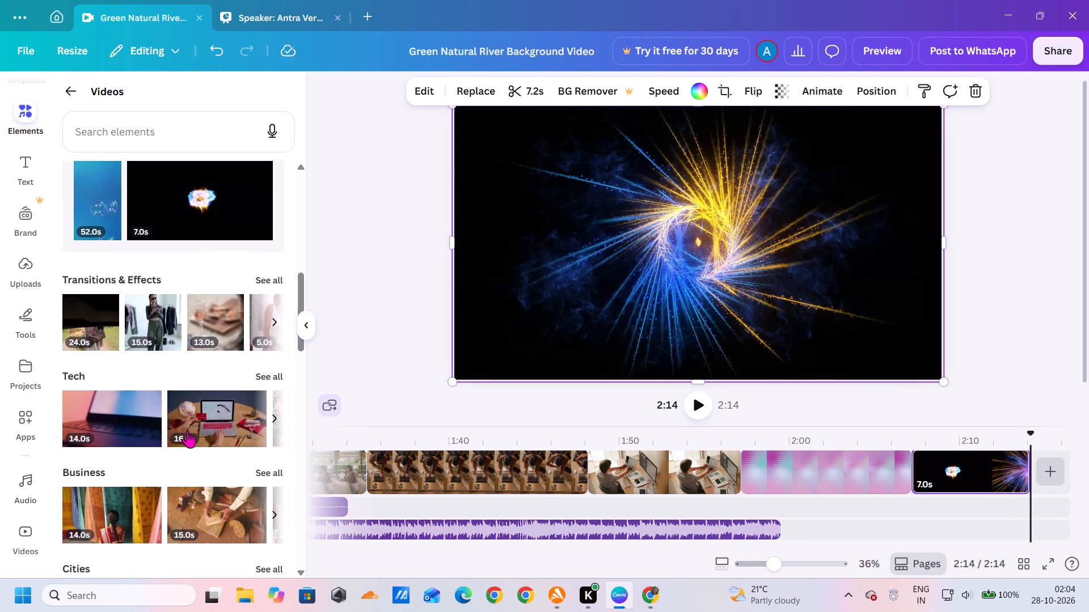
pyautogui.click(157, 330)
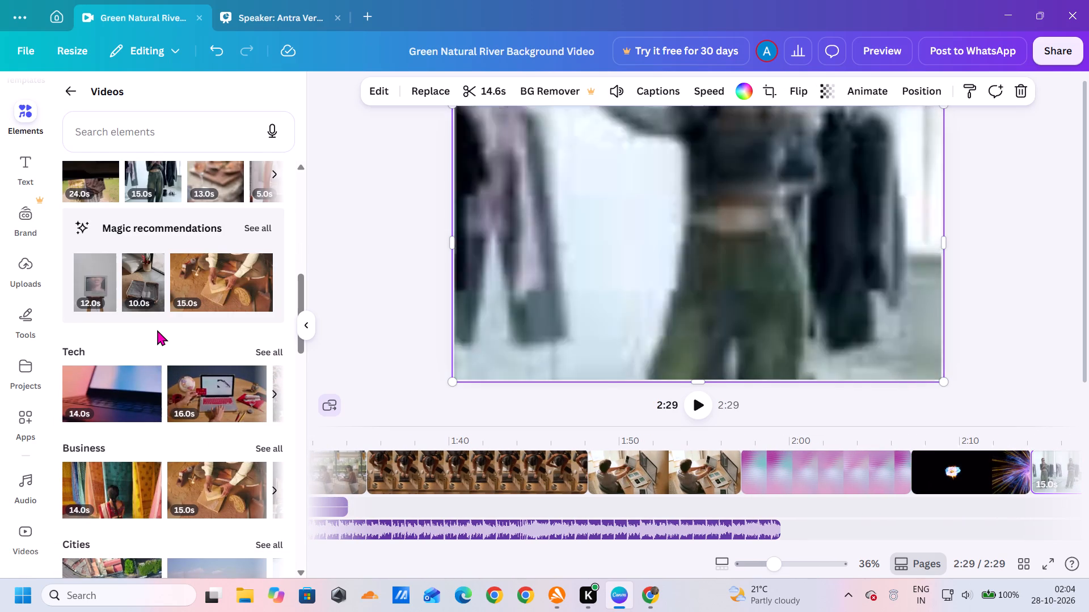
pyautogui.click(221, 303)
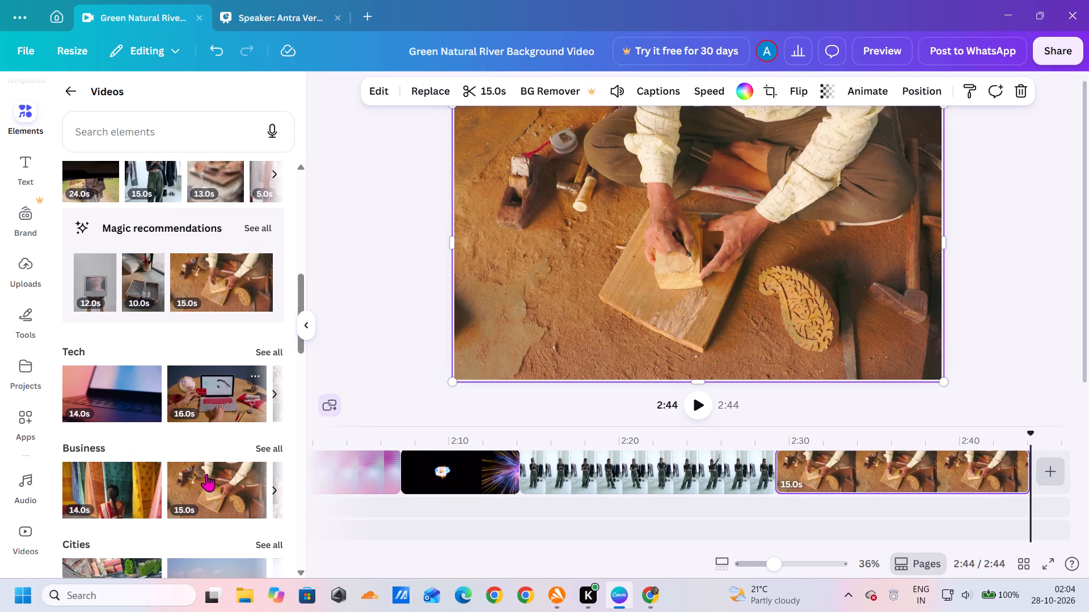
pyautogui.scroll(-5, 206, 474)
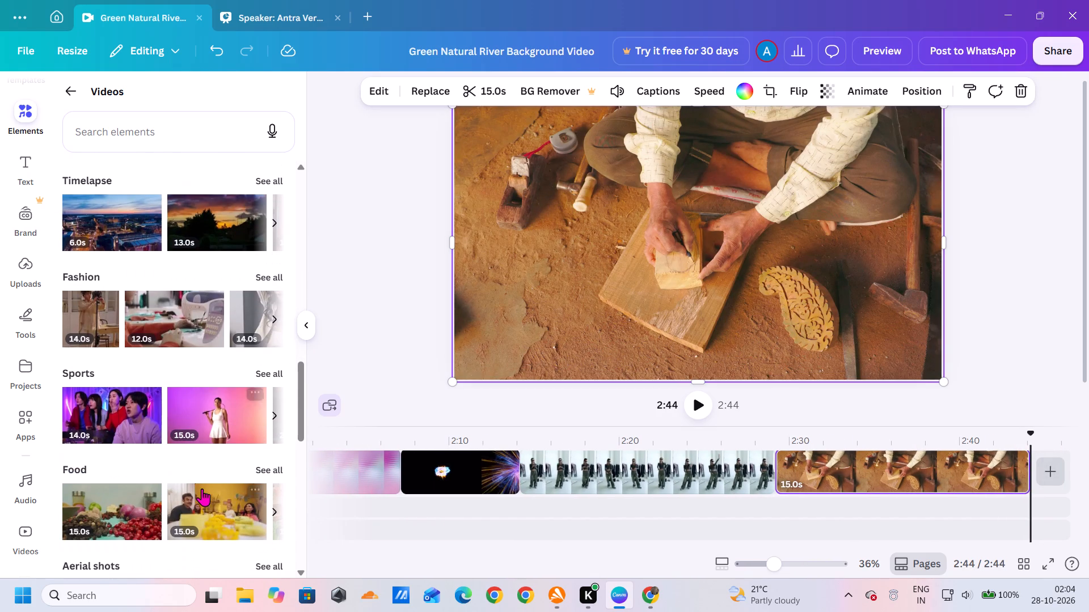
pyautogui.click(113, 409)
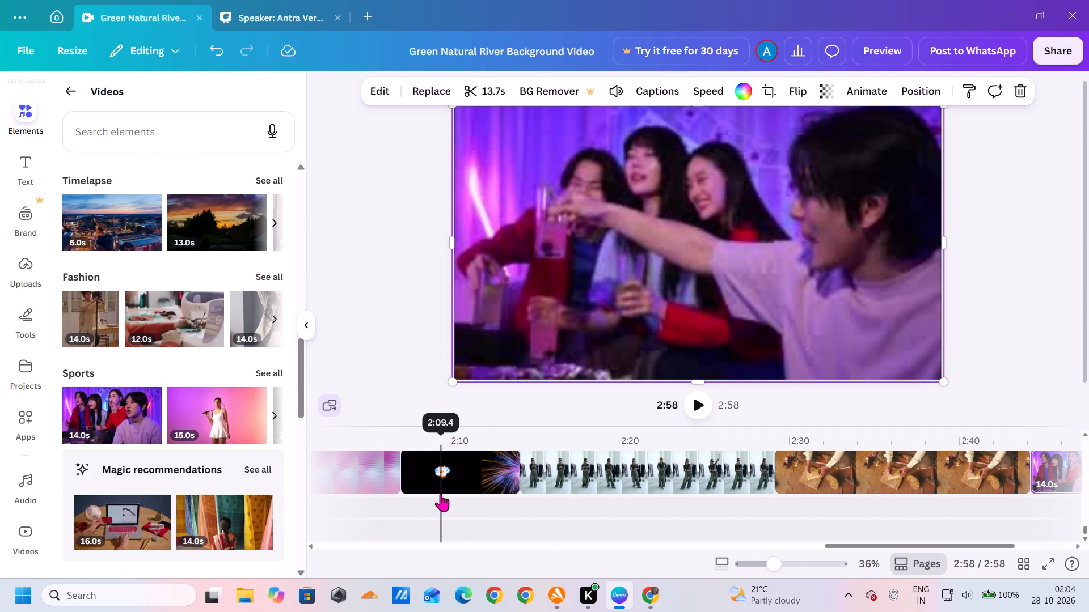
# Delete the Trending music track that starts at the beginning of the timeline.
pyautogui.scroll(-1, 453, 541)
pyautogui.click(409, 524)
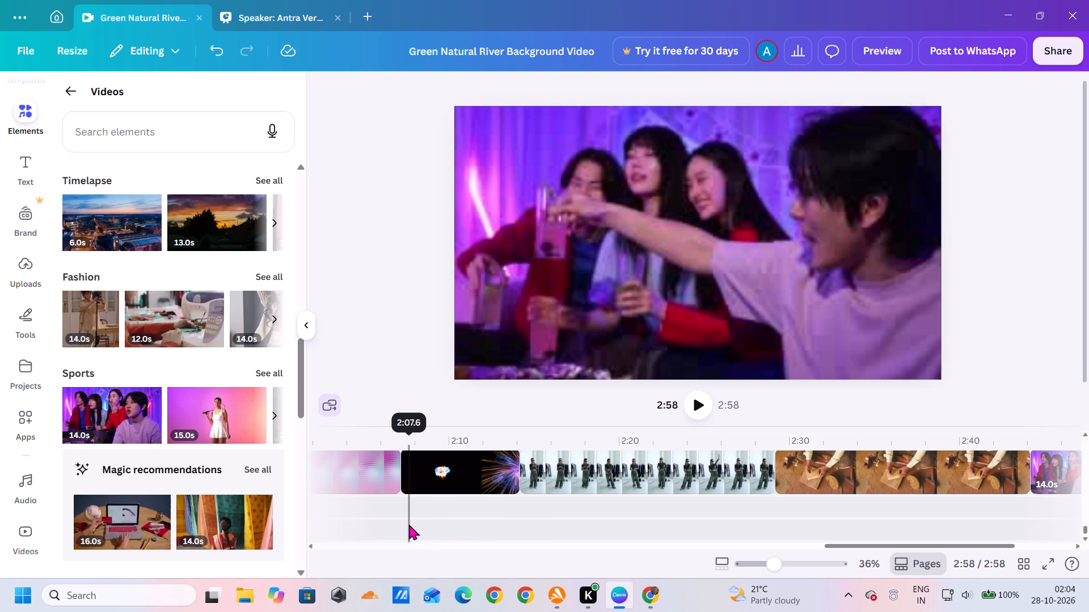
pyautogui.scroll(-4, 409, 524)
pyautogui.hscroll(18, 409, 524)
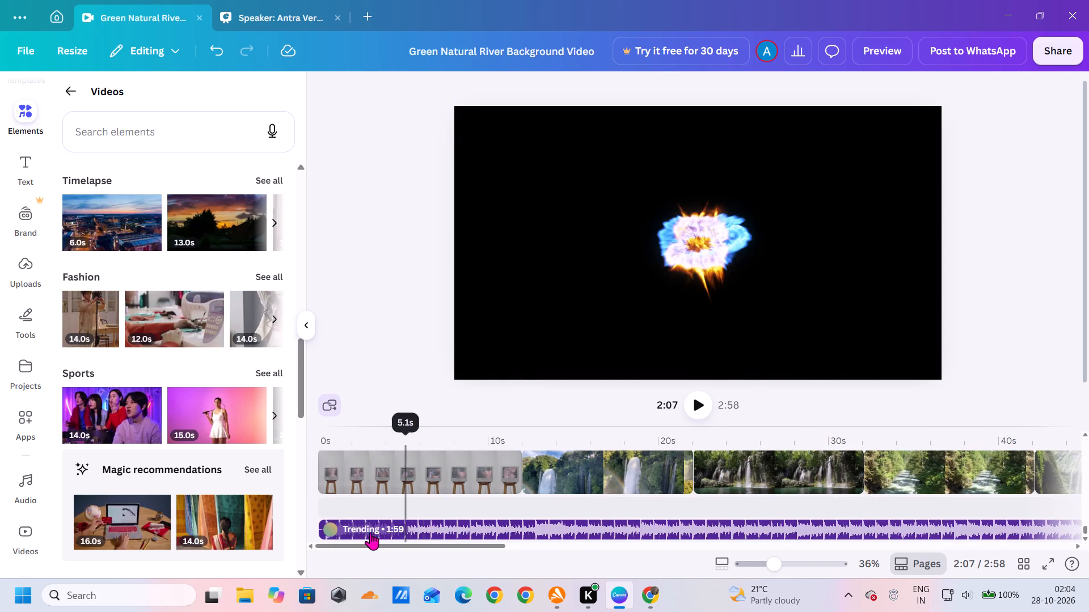
pyautogui.click(366, 532)
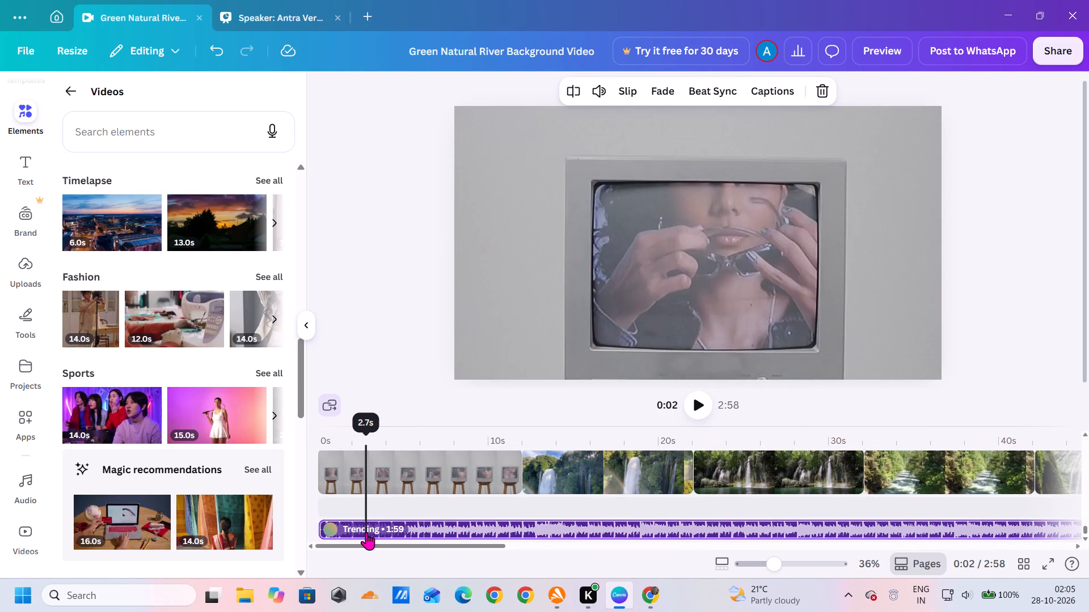
pyautogui.click(366, 532)
pyautogui.click(366, 532)
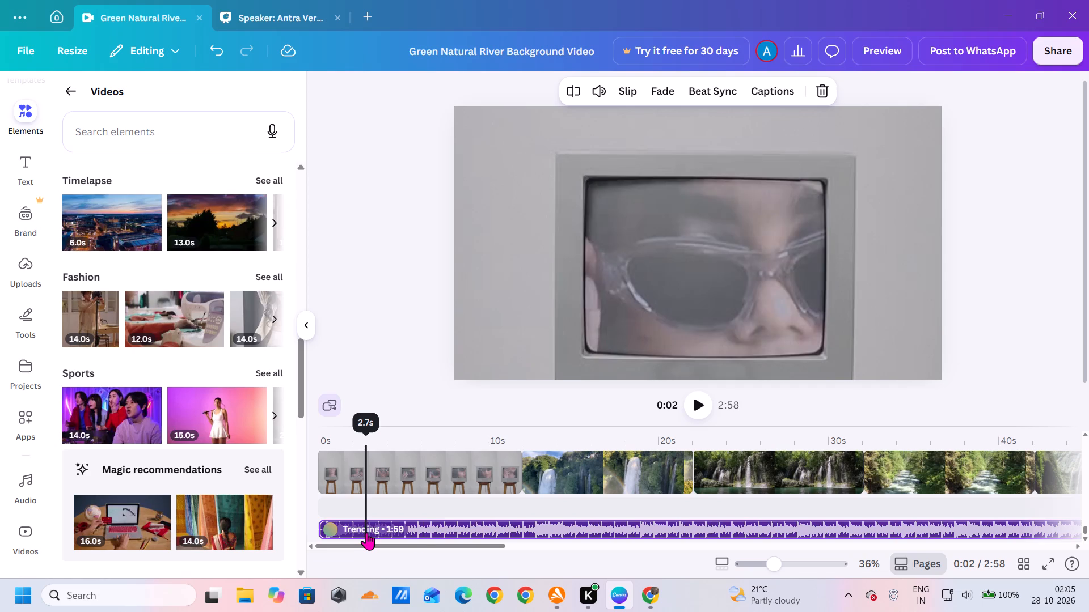
pyautogui.click(422, 532)
pyautogui.scroll(-1, 422, 532)
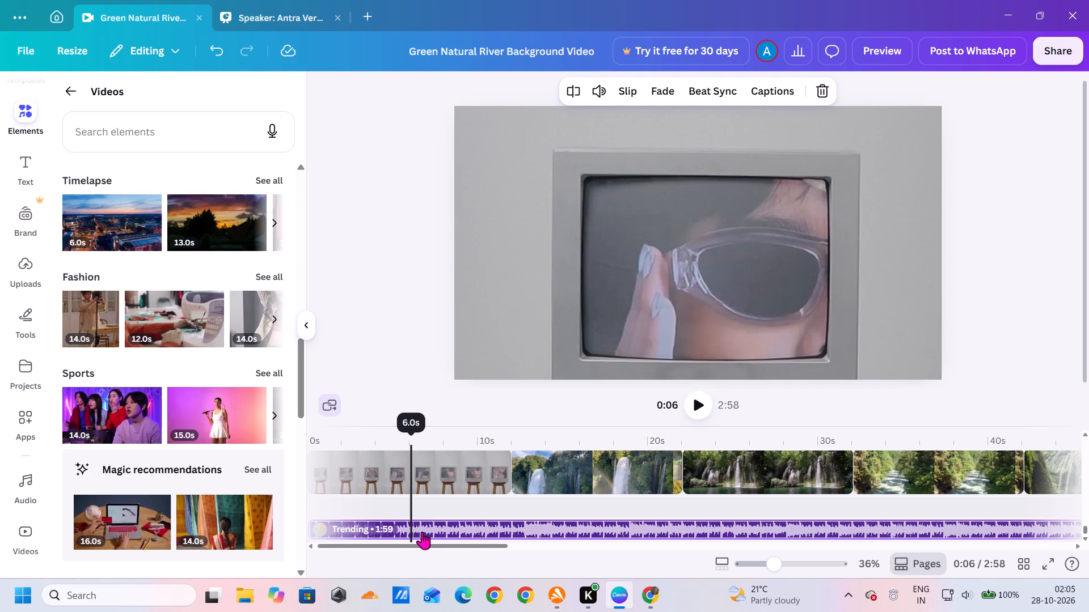
pyautogui.rightClick(422, 532)
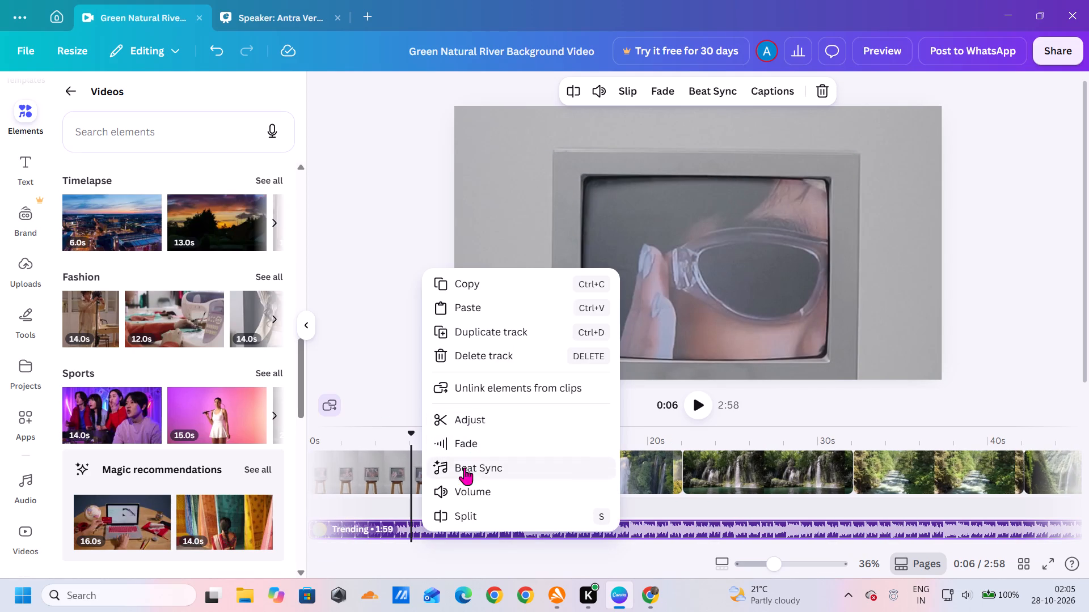
pyautogui.click(477, 346)
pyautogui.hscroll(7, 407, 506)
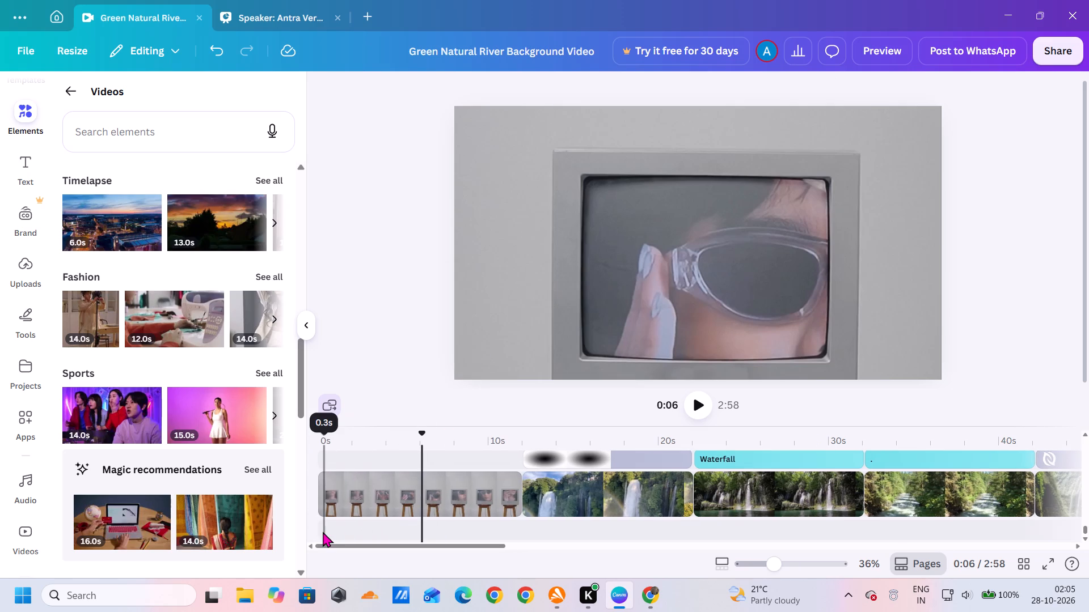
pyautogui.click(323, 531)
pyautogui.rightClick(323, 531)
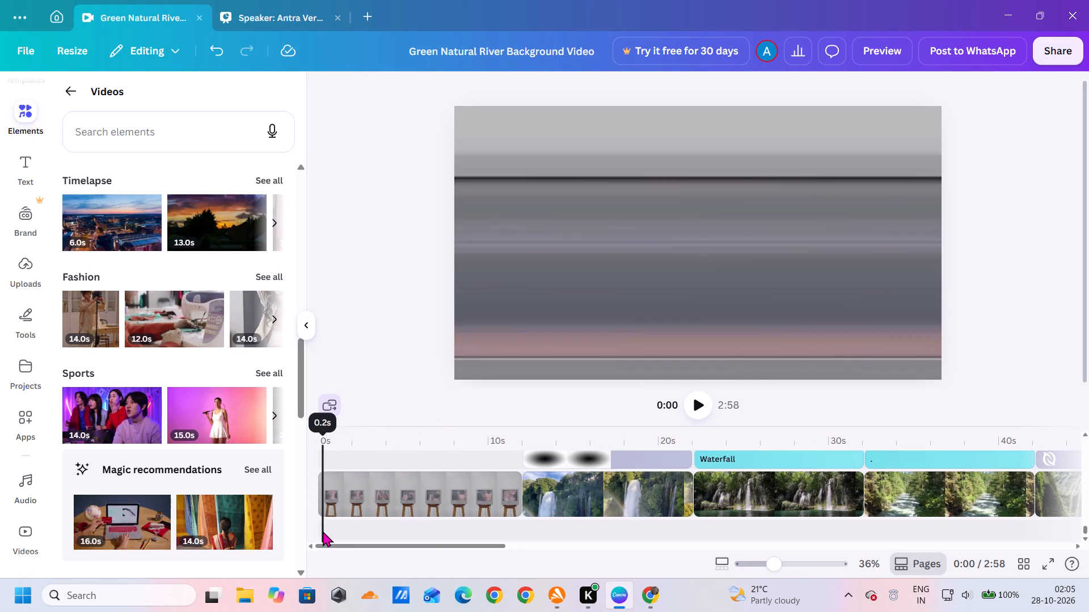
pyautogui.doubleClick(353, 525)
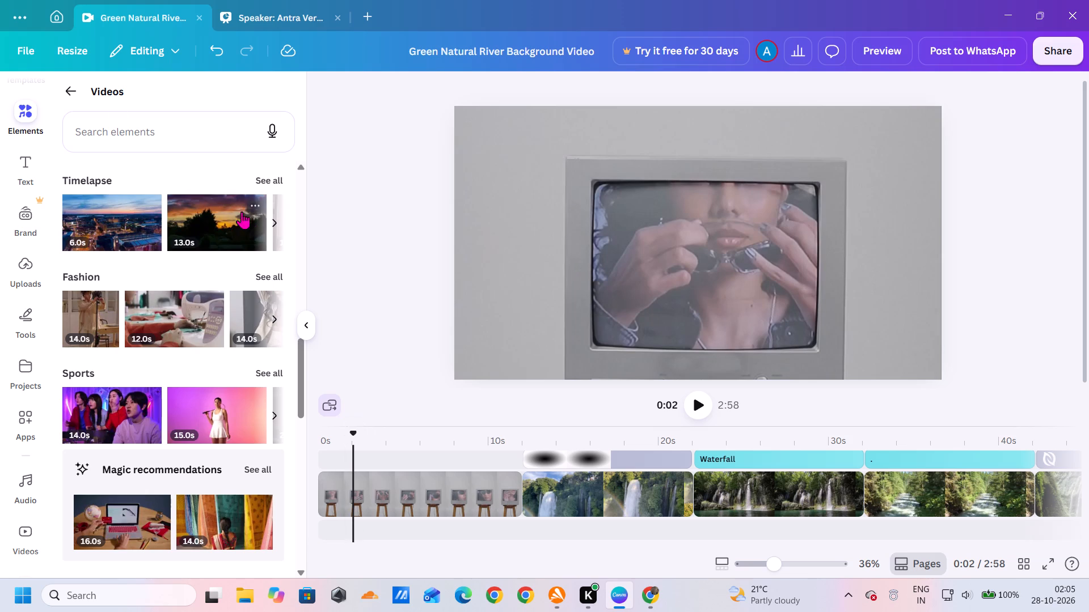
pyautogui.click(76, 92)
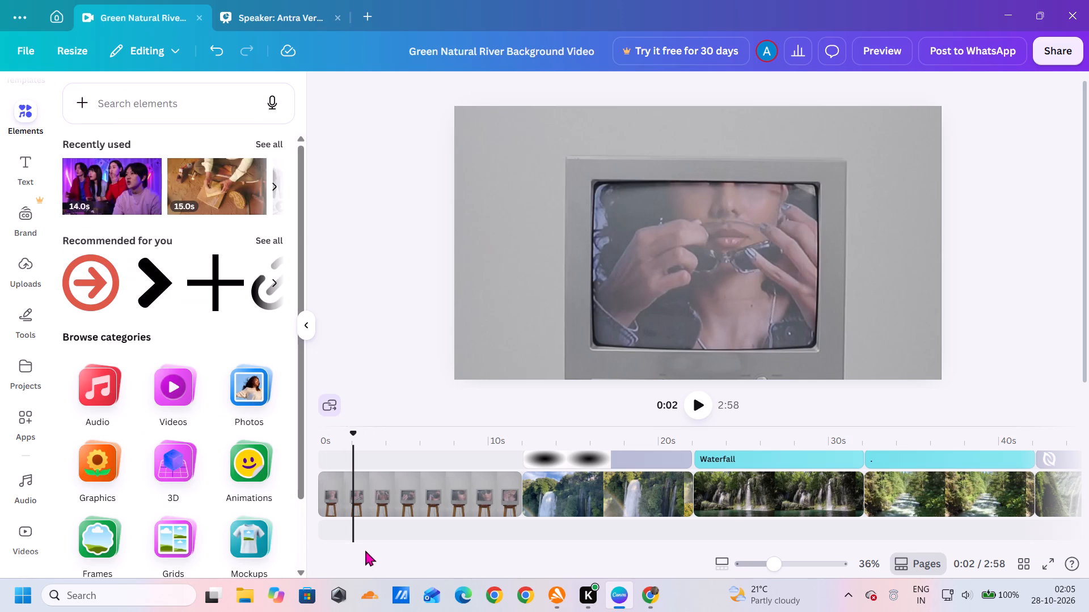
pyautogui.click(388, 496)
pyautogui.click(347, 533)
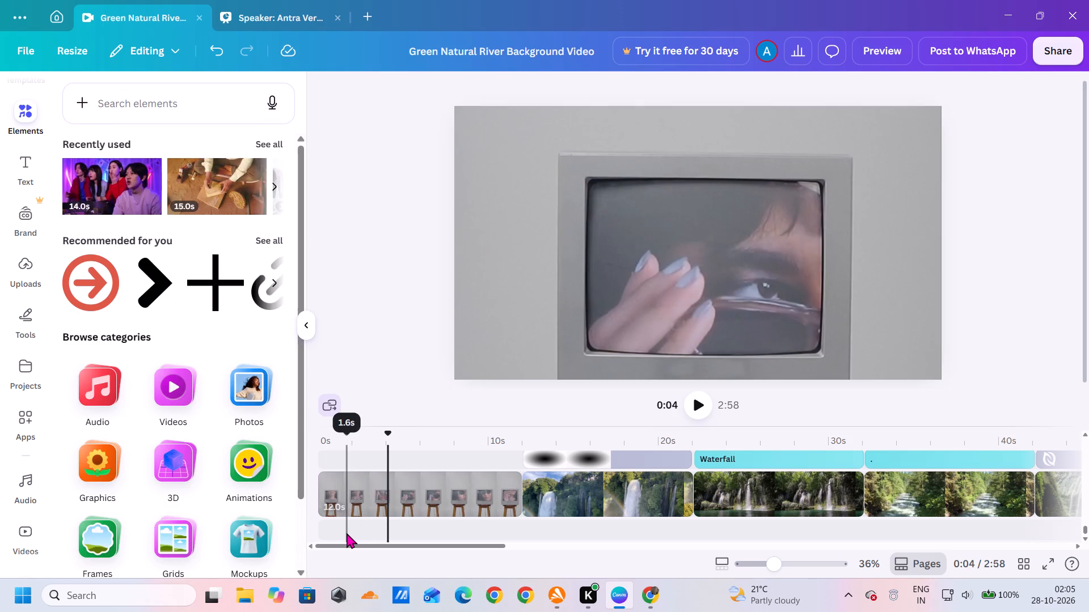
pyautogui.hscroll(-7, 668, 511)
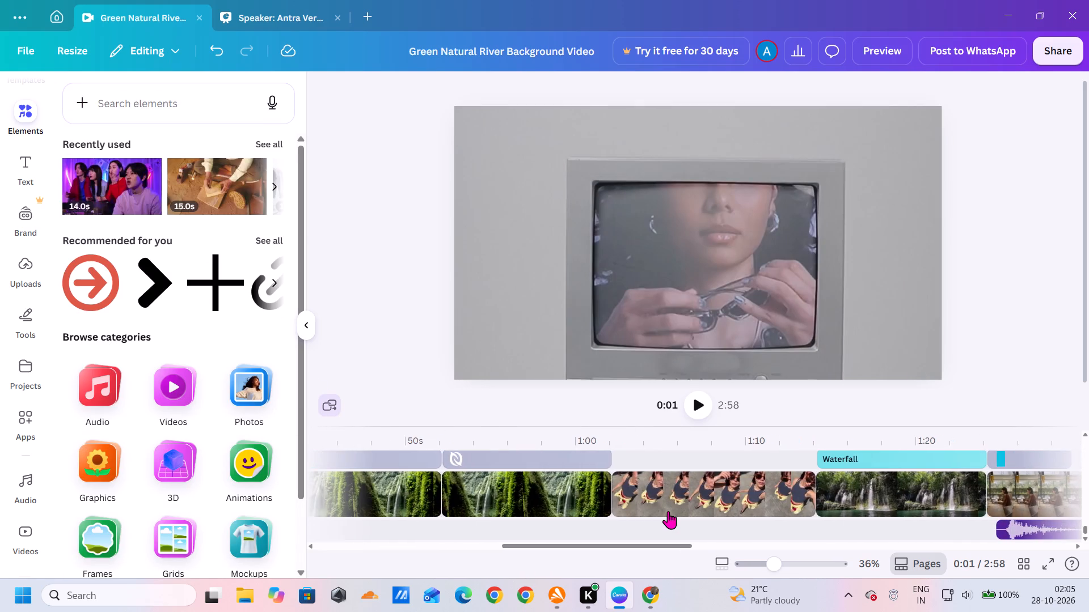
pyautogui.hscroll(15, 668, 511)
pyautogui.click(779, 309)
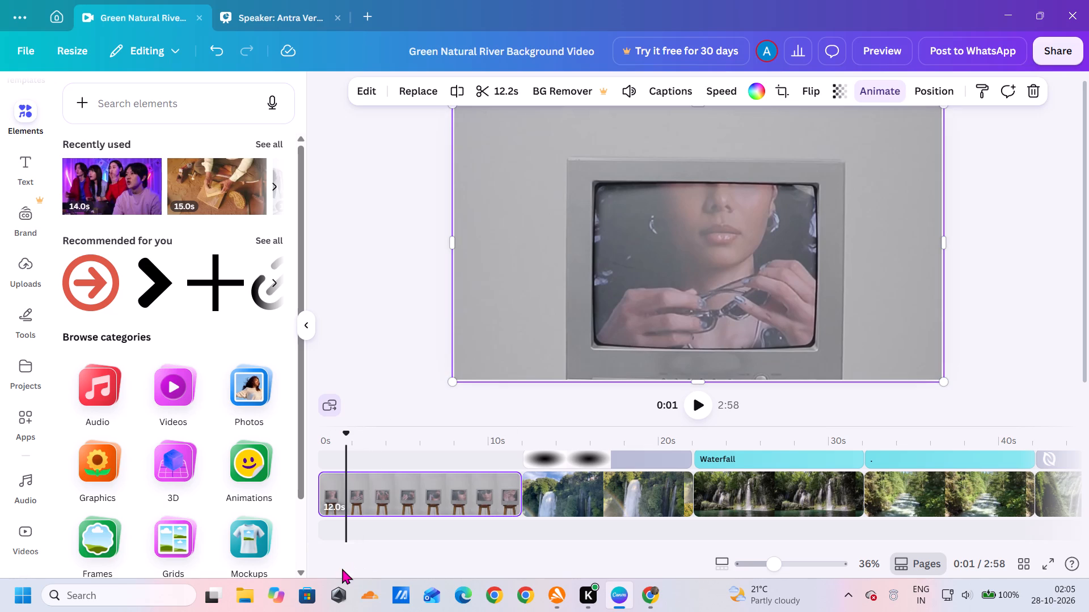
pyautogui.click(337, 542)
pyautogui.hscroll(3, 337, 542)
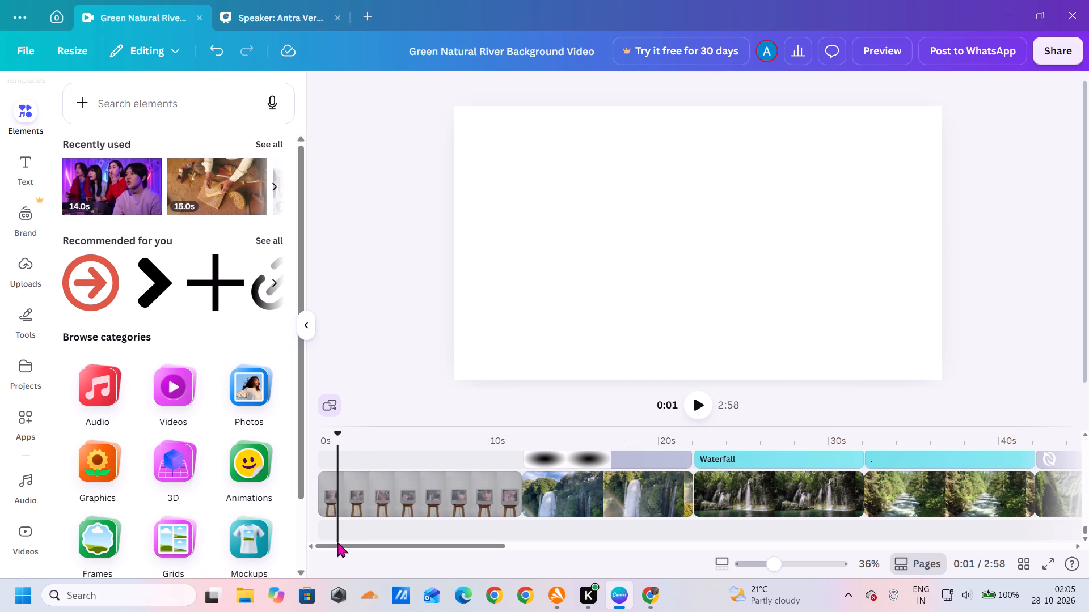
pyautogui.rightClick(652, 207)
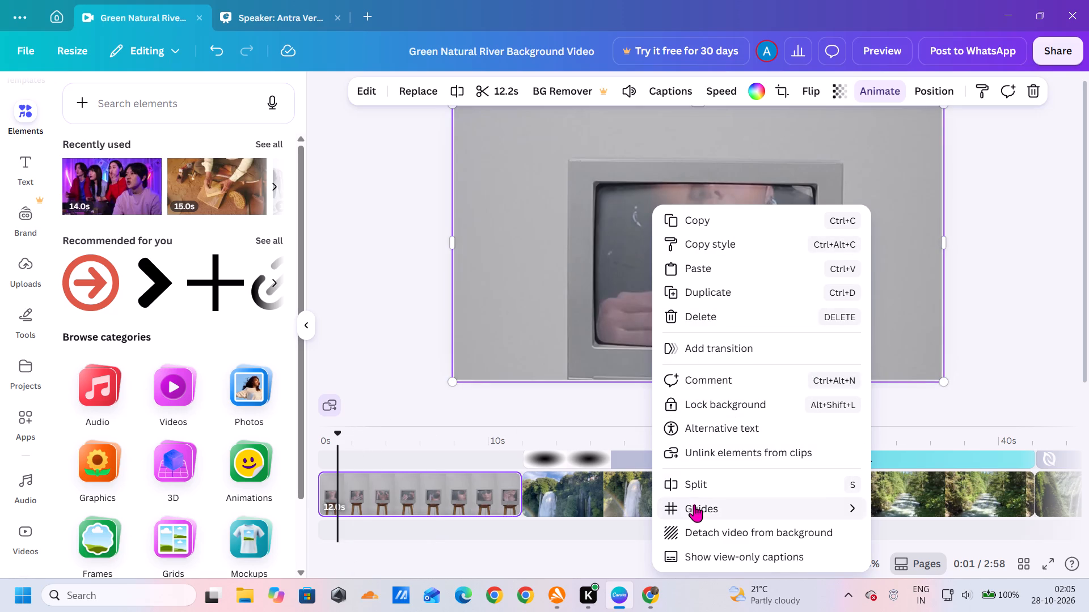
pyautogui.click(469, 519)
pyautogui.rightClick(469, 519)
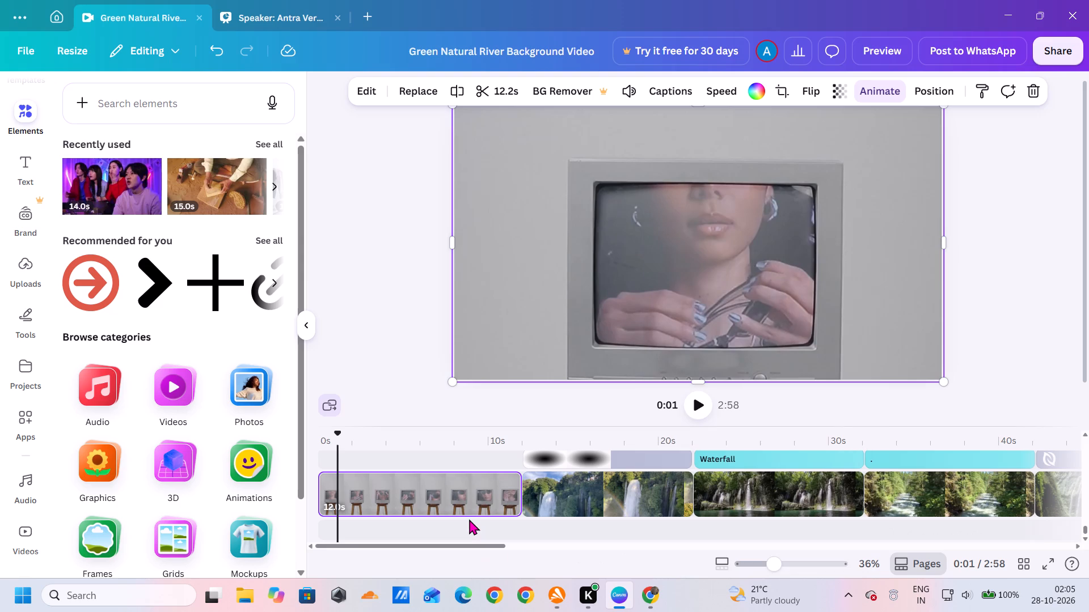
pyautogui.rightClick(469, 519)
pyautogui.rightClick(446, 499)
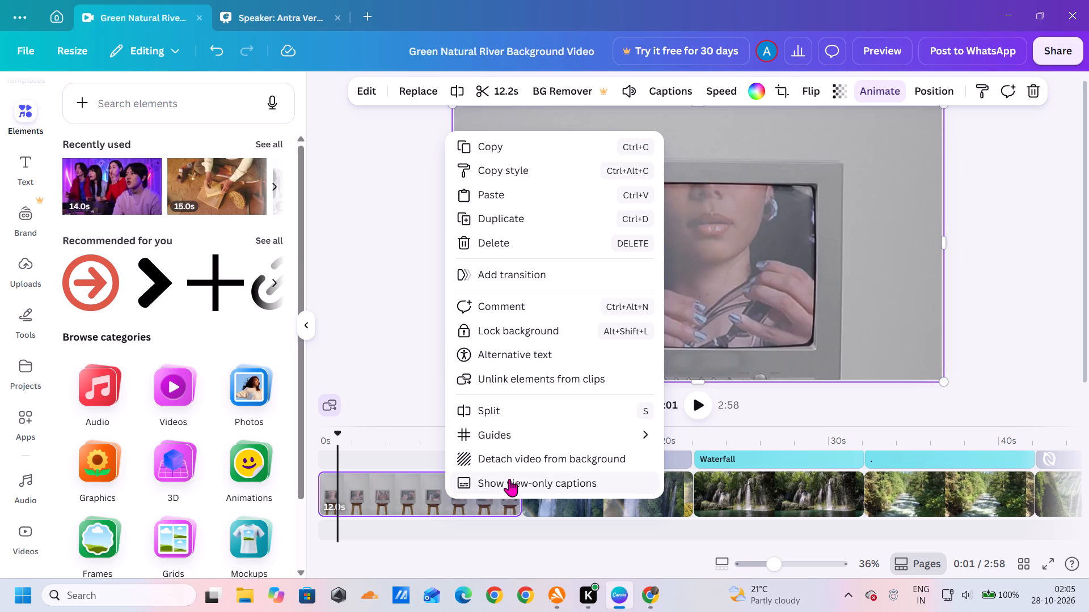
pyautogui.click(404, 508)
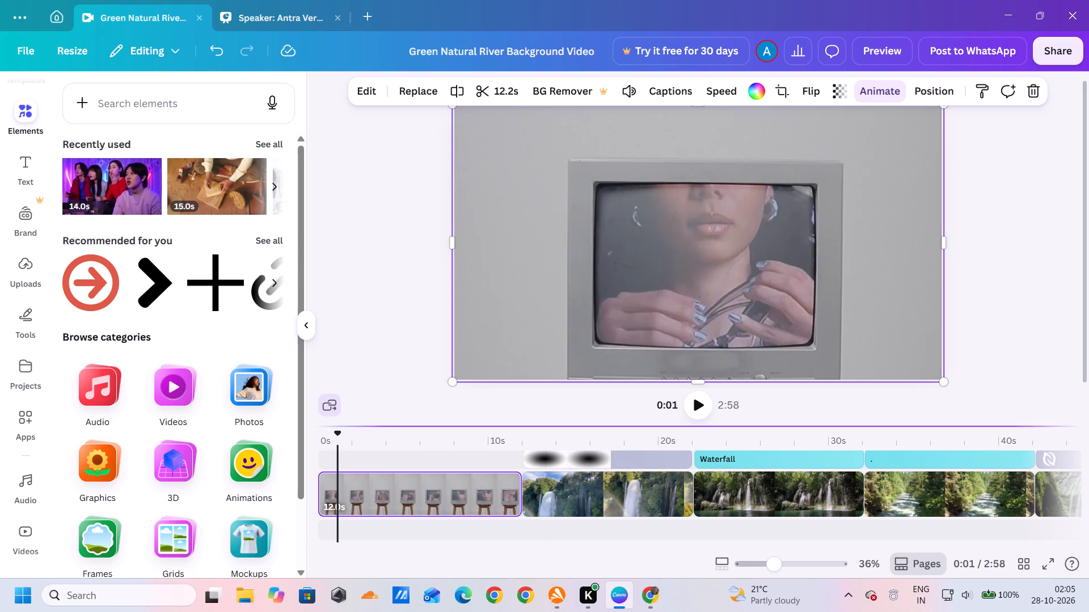
# Play the video from about 0:01 to review it without the music track.
pyautogui.click(695, 419)
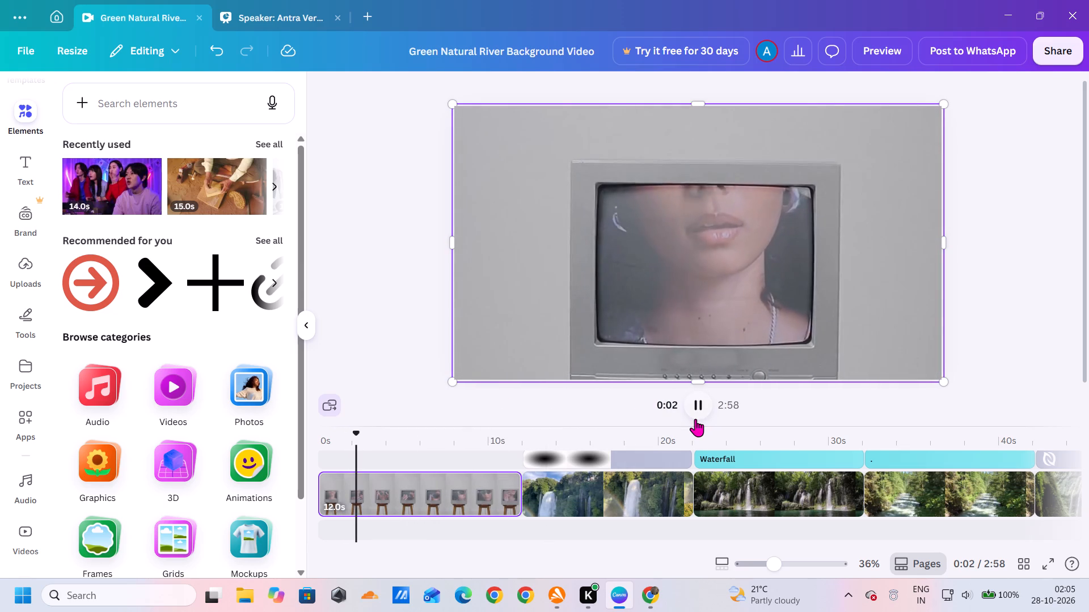
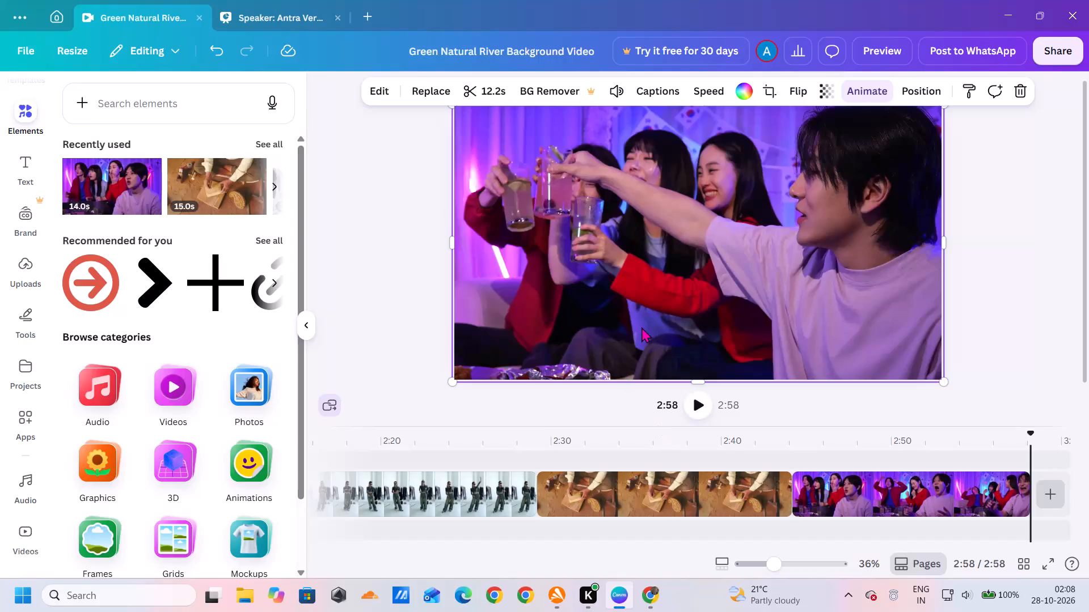
# Apply the Whip Slide animation to the 12.2s clip selected on the canvas.
pyautogui.click(641, 327)
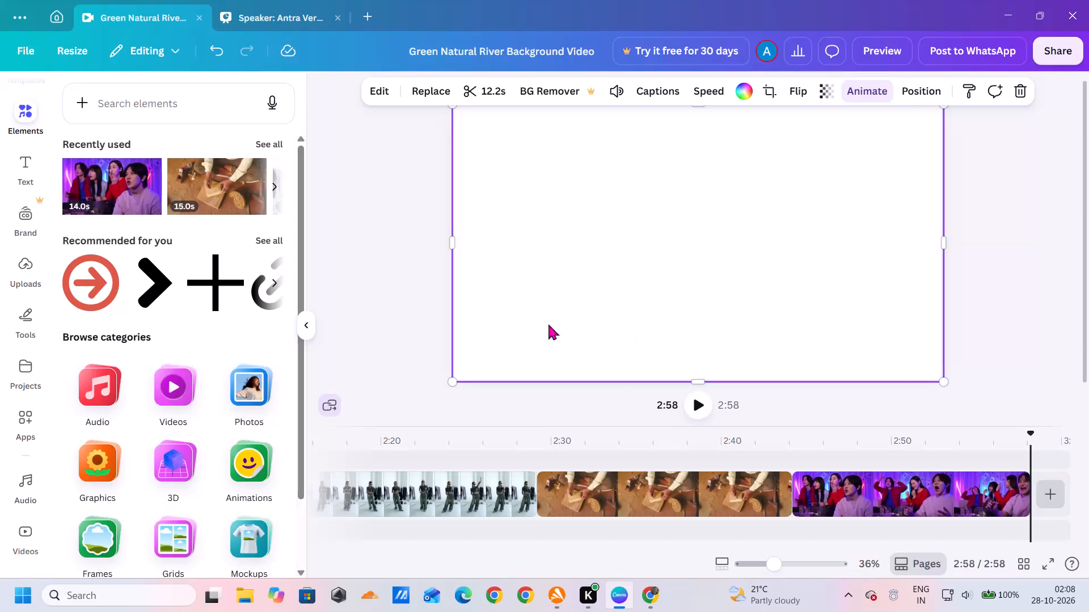
pyautogui.click(889, 91)
pyautogui.click(208, 219)
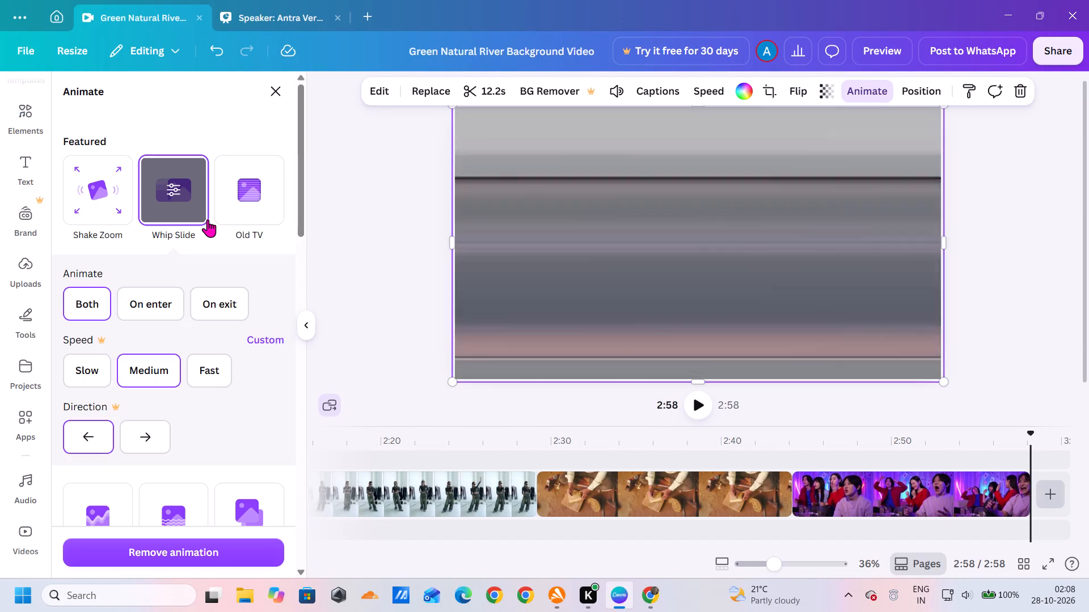
pyautogui.click(663, 350)
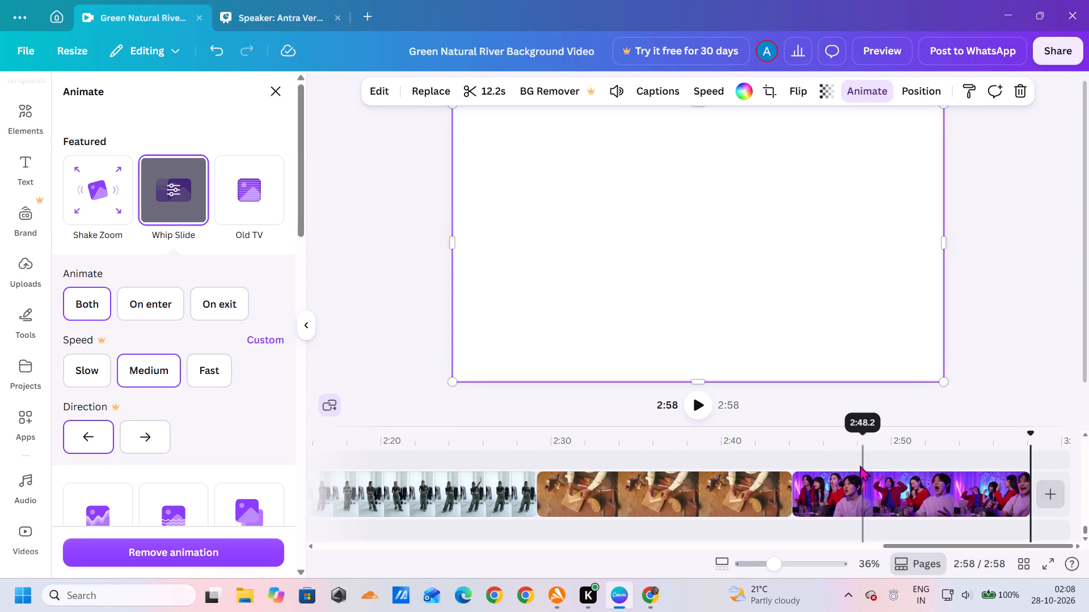
# Apply the Whip Slide animation to the 14.0s friends clip at the end of the timeline.
pyautogui.click(843, 508)
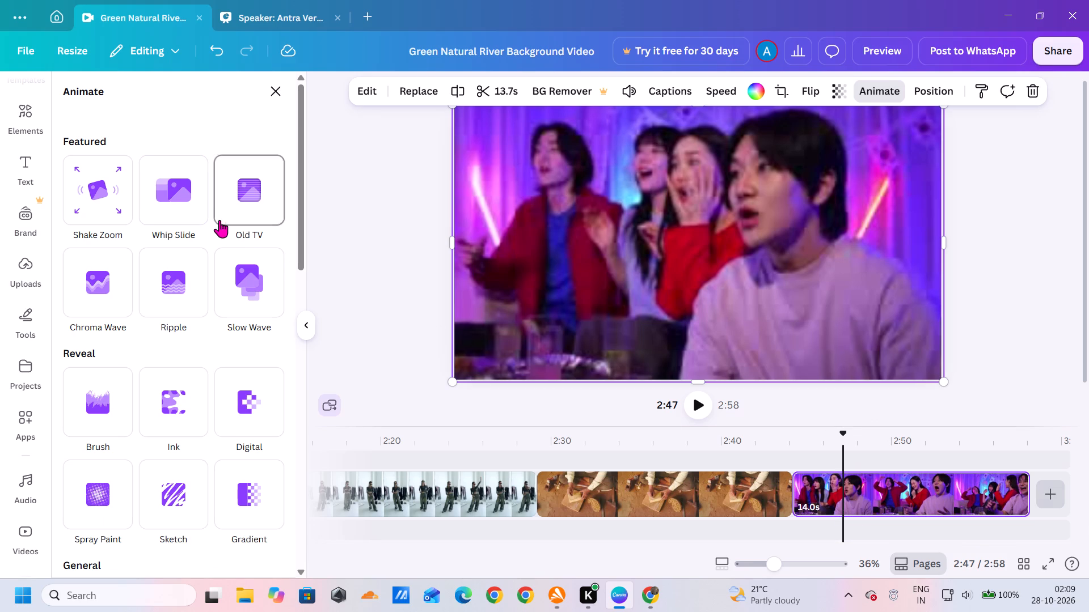
pyautogui.click(195, 206)
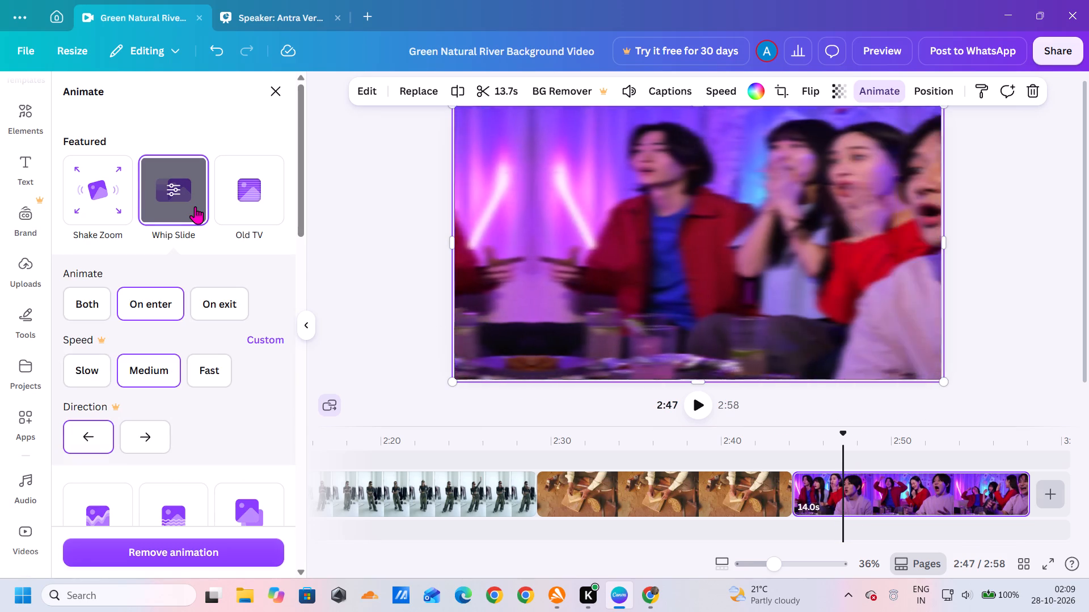
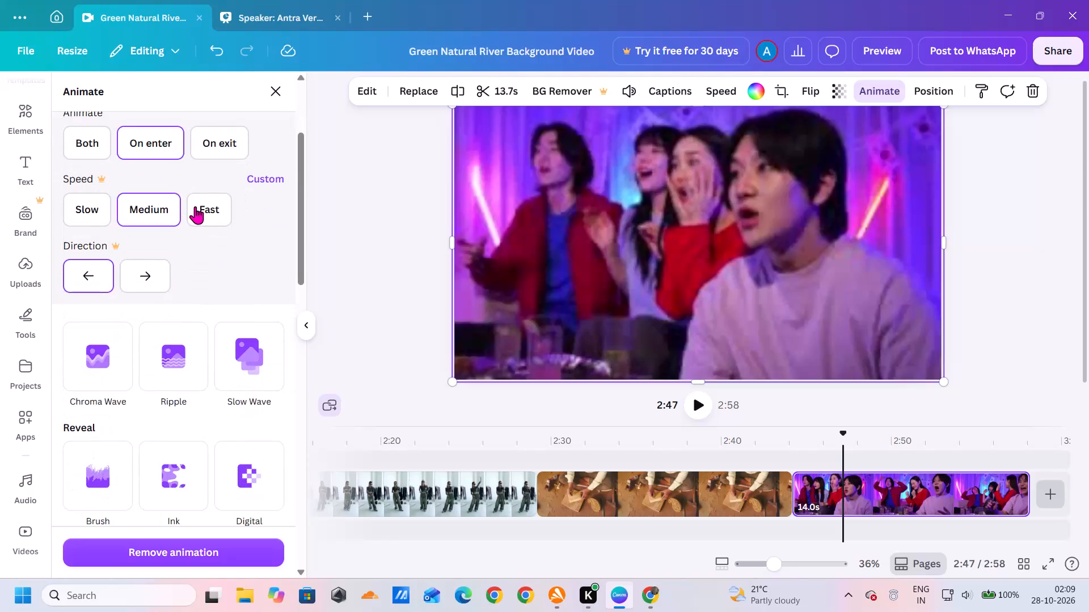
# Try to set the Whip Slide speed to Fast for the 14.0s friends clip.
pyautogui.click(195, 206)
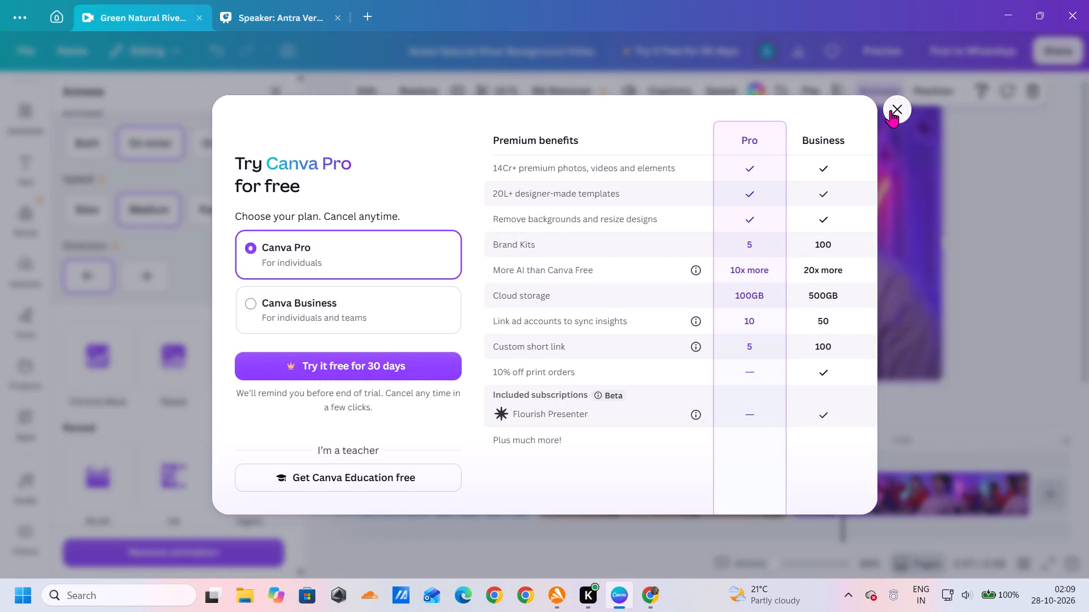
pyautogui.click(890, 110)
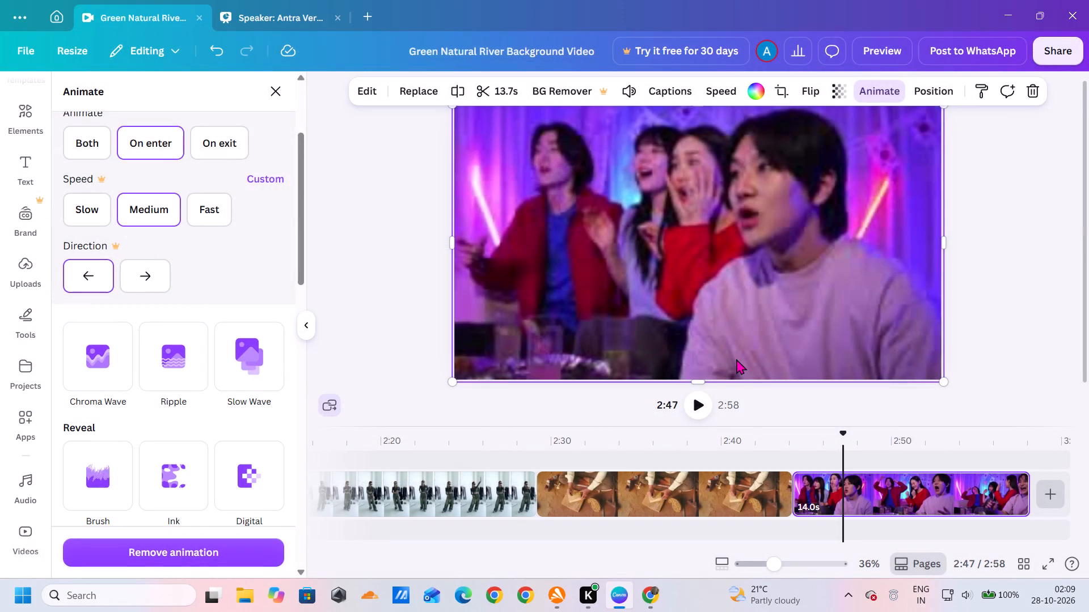
# Play the video from the first clip, the vintage television scene, to review the animations.
pyautogui.hscroll(20, 541, 549)
pyautogui.hscroll(3, 541, 549)
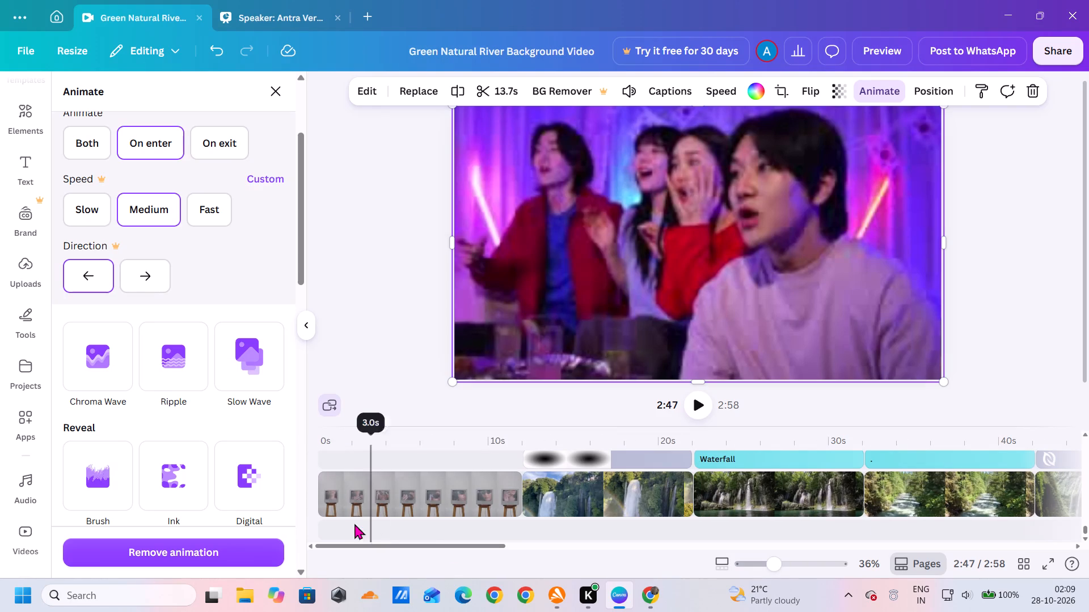
pyautogui.click(327, 494)
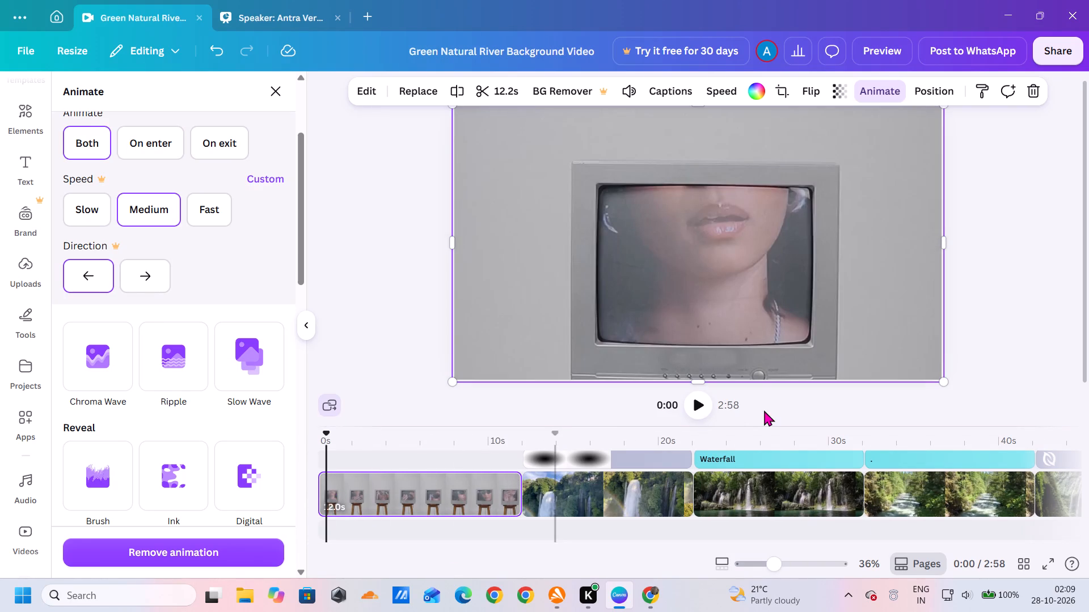
pyautogui.click(703, 404)
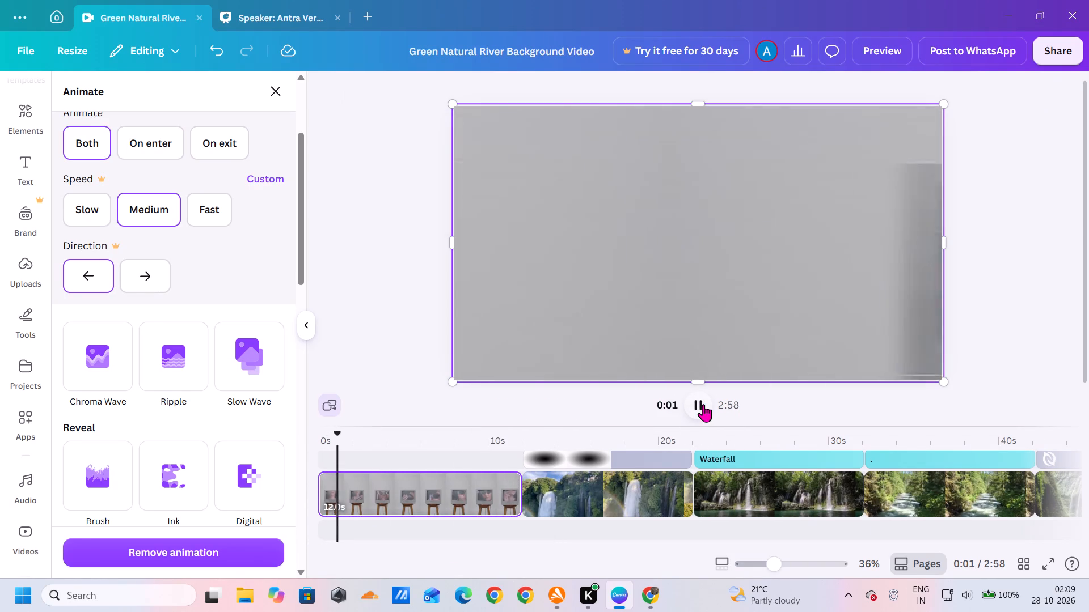
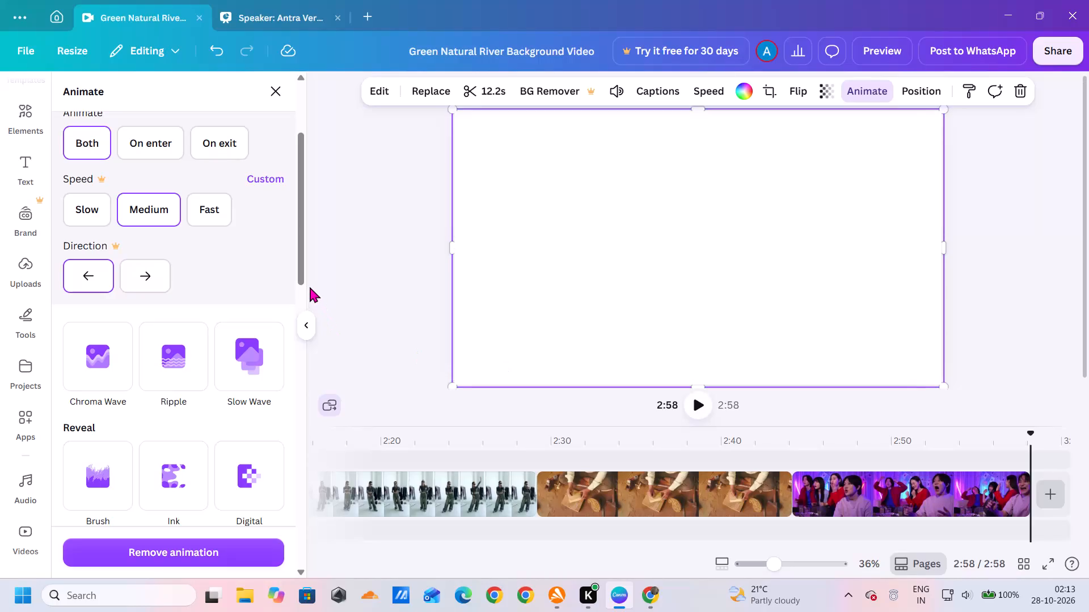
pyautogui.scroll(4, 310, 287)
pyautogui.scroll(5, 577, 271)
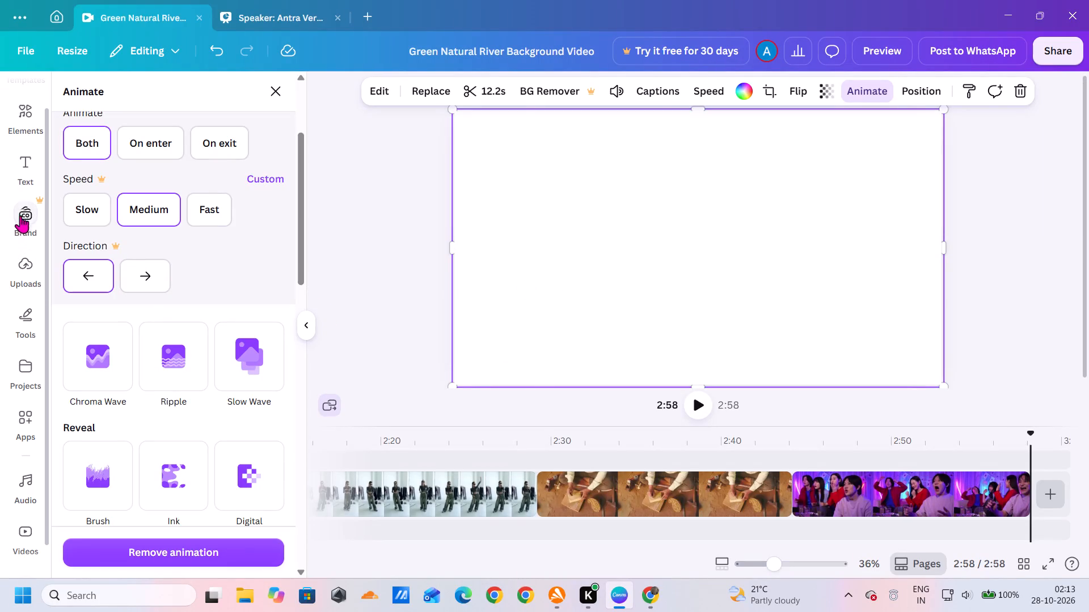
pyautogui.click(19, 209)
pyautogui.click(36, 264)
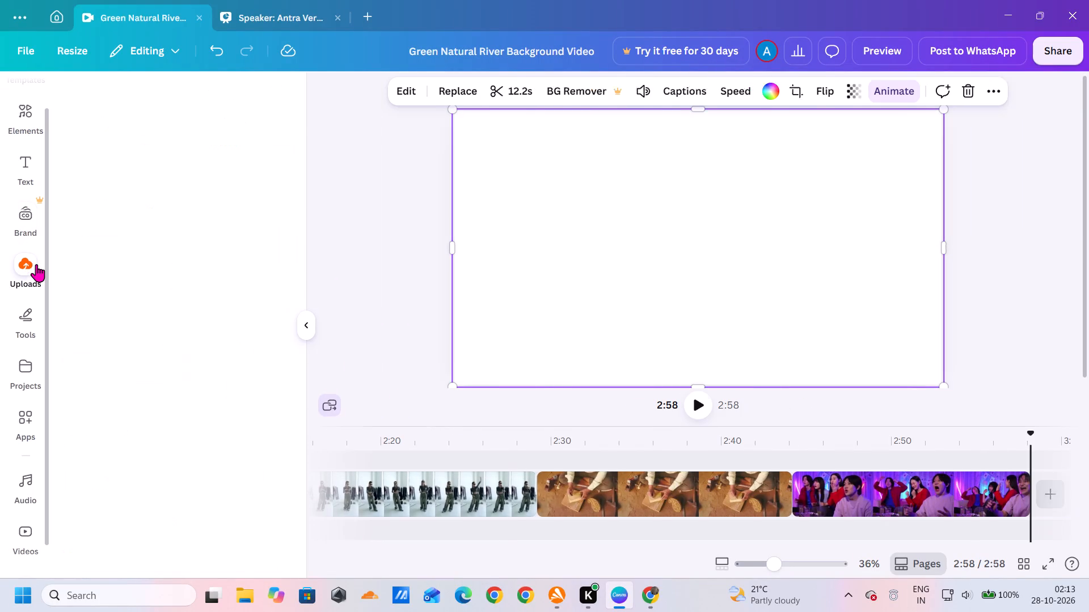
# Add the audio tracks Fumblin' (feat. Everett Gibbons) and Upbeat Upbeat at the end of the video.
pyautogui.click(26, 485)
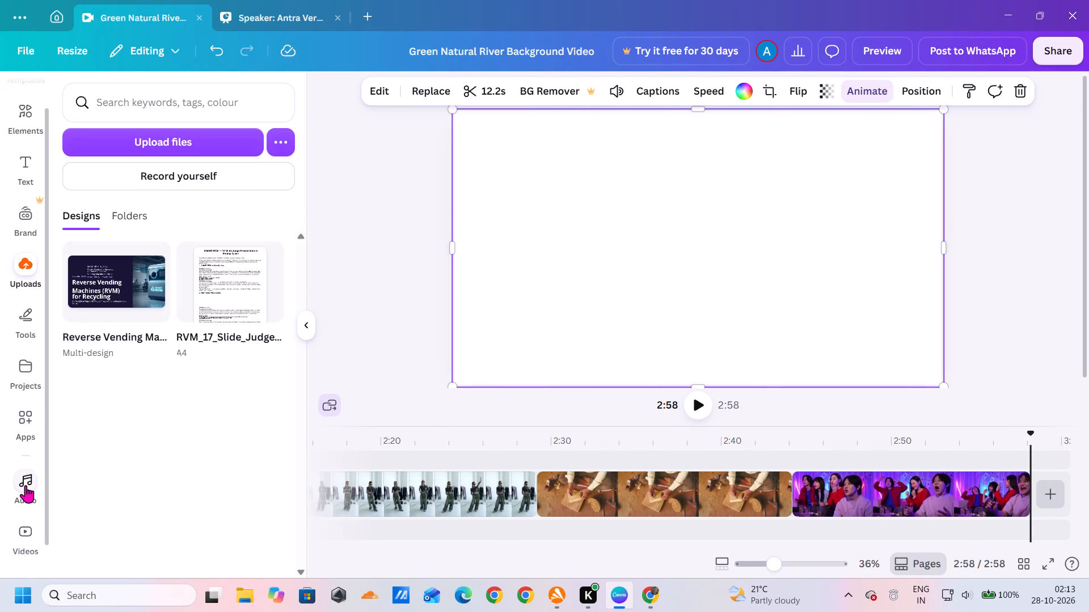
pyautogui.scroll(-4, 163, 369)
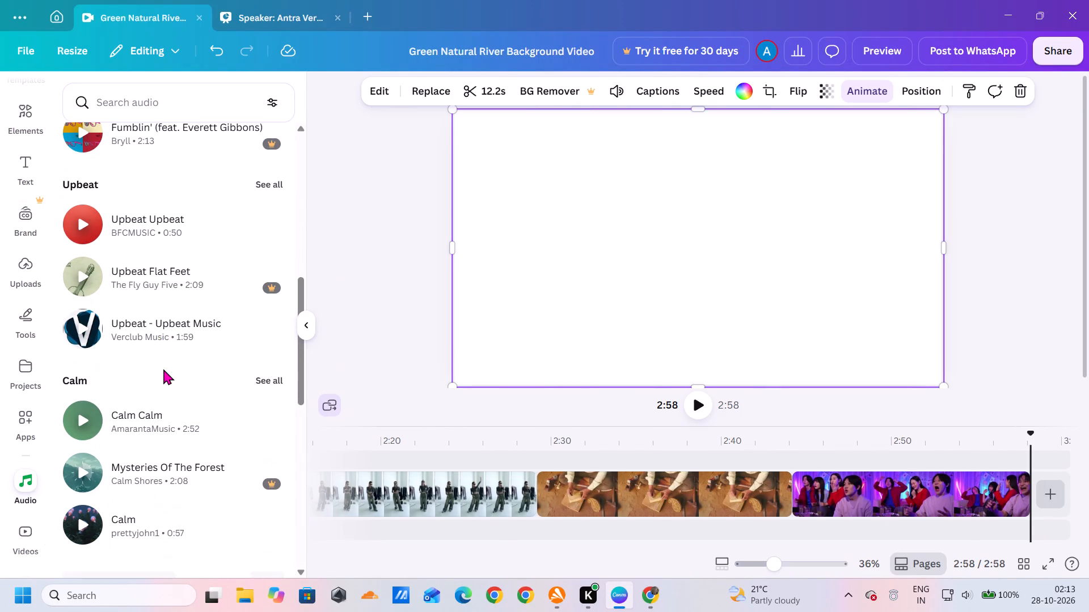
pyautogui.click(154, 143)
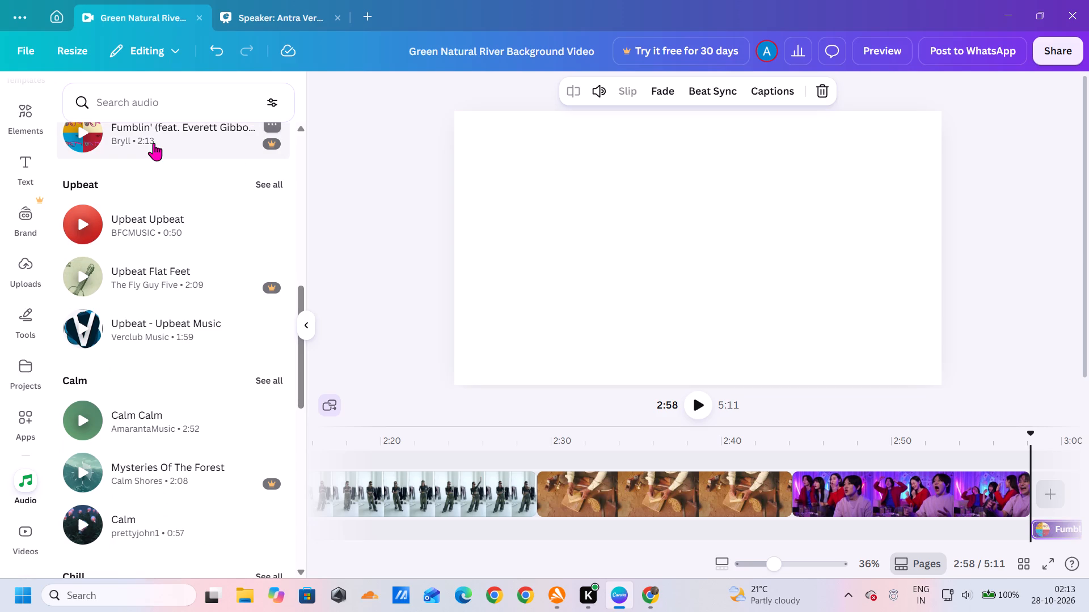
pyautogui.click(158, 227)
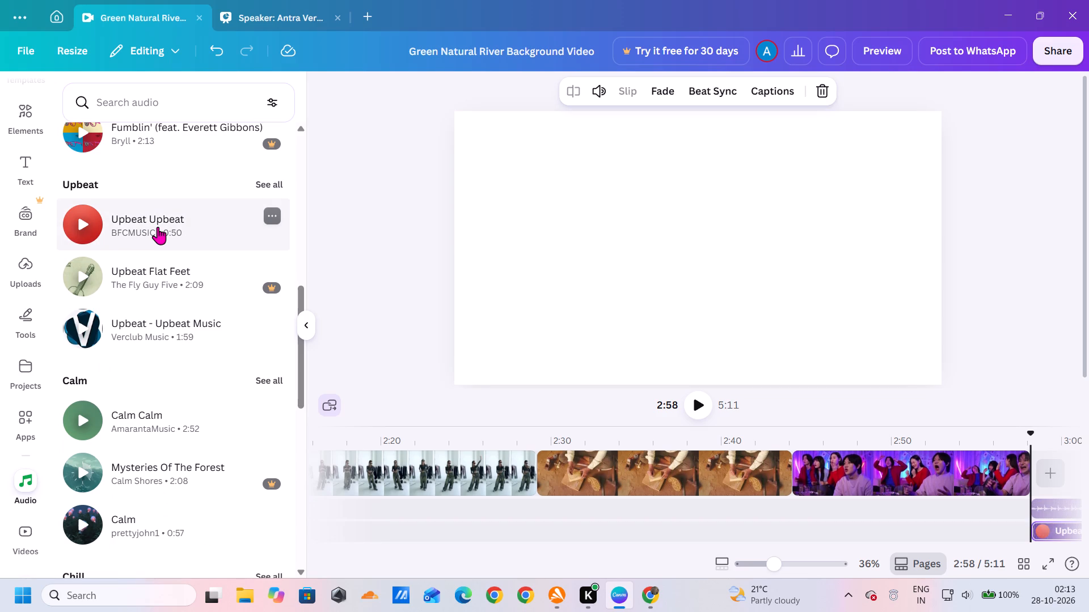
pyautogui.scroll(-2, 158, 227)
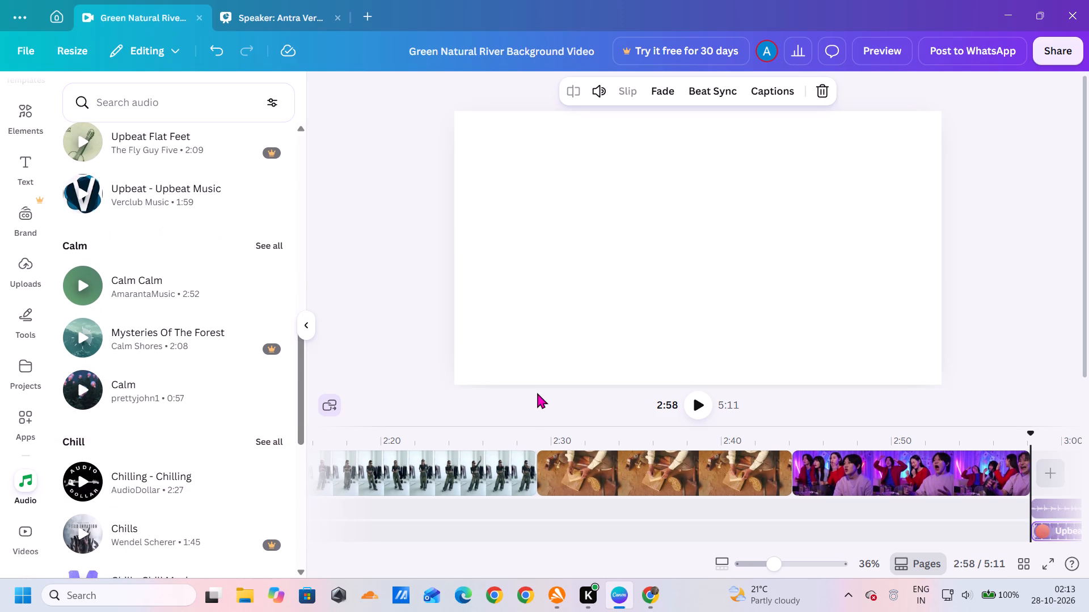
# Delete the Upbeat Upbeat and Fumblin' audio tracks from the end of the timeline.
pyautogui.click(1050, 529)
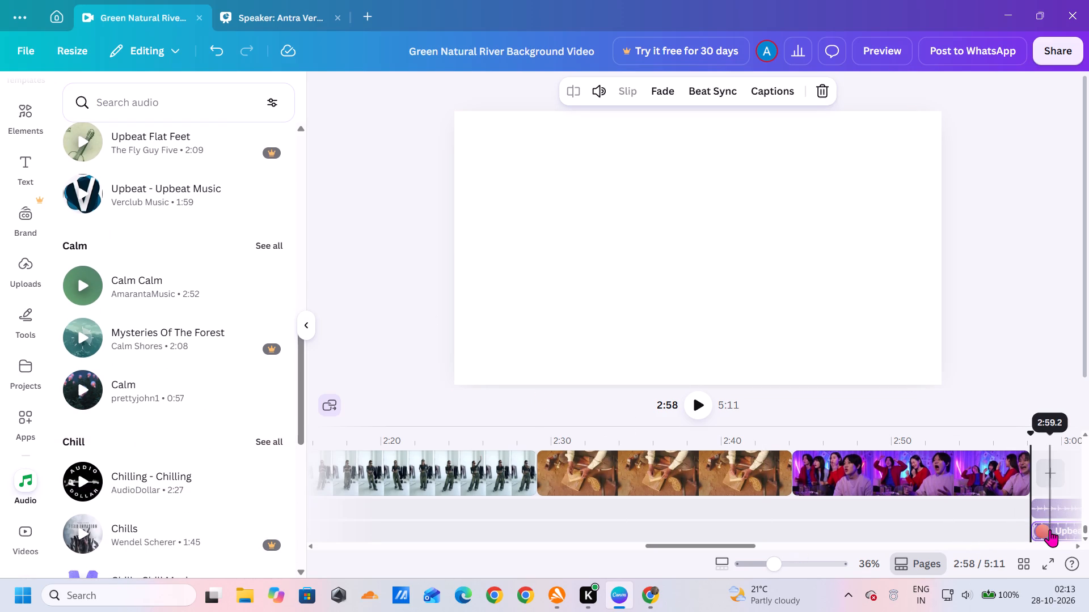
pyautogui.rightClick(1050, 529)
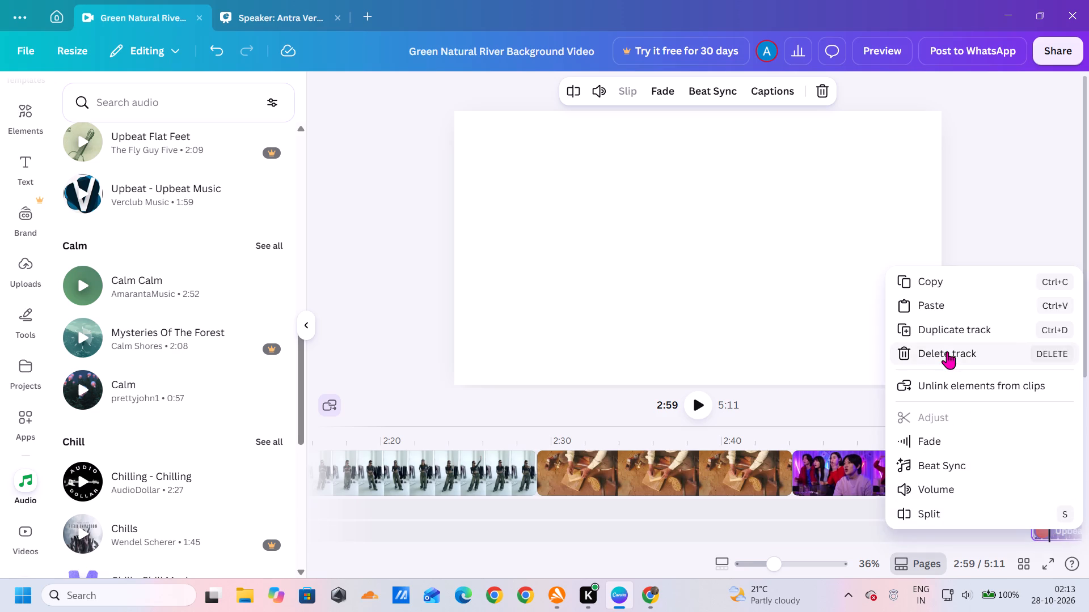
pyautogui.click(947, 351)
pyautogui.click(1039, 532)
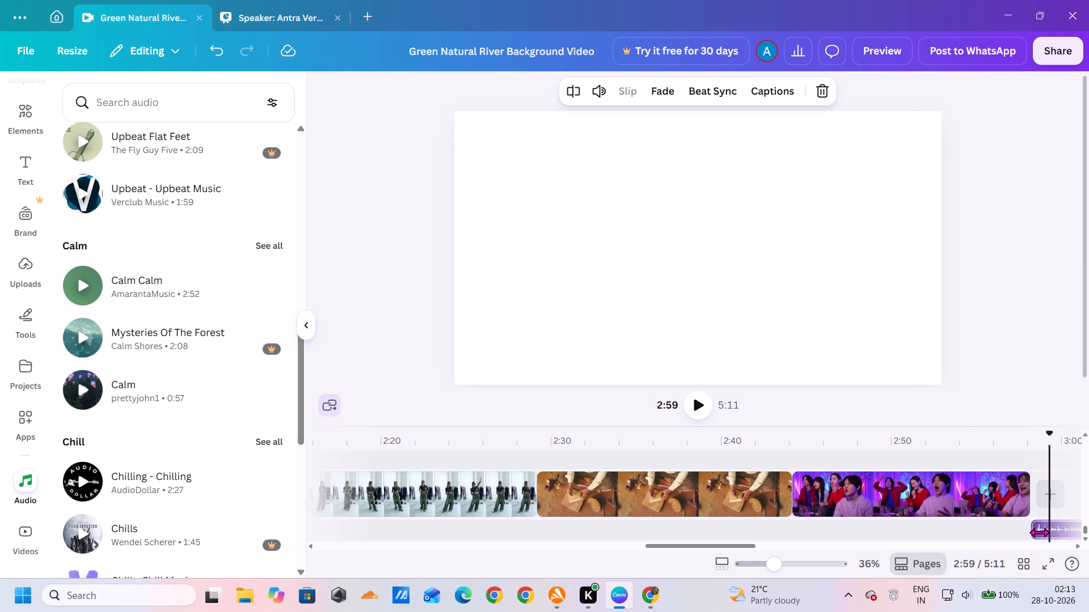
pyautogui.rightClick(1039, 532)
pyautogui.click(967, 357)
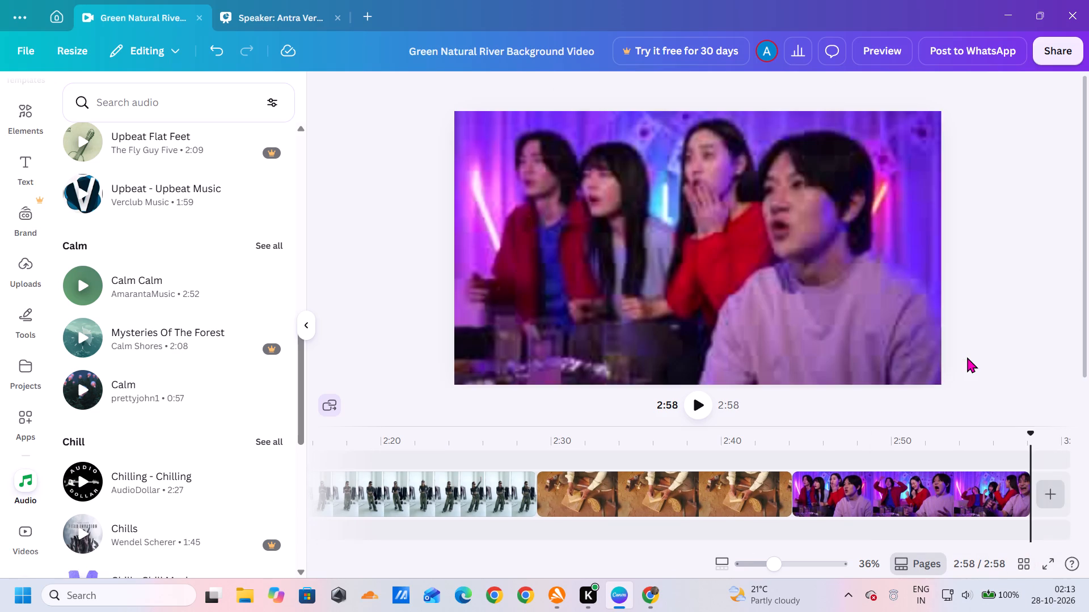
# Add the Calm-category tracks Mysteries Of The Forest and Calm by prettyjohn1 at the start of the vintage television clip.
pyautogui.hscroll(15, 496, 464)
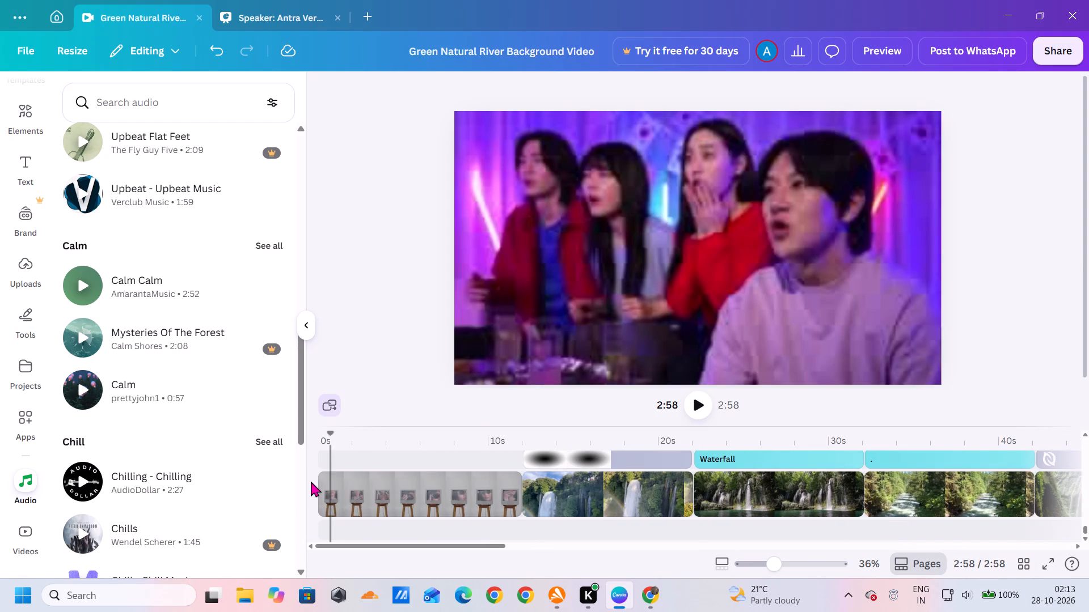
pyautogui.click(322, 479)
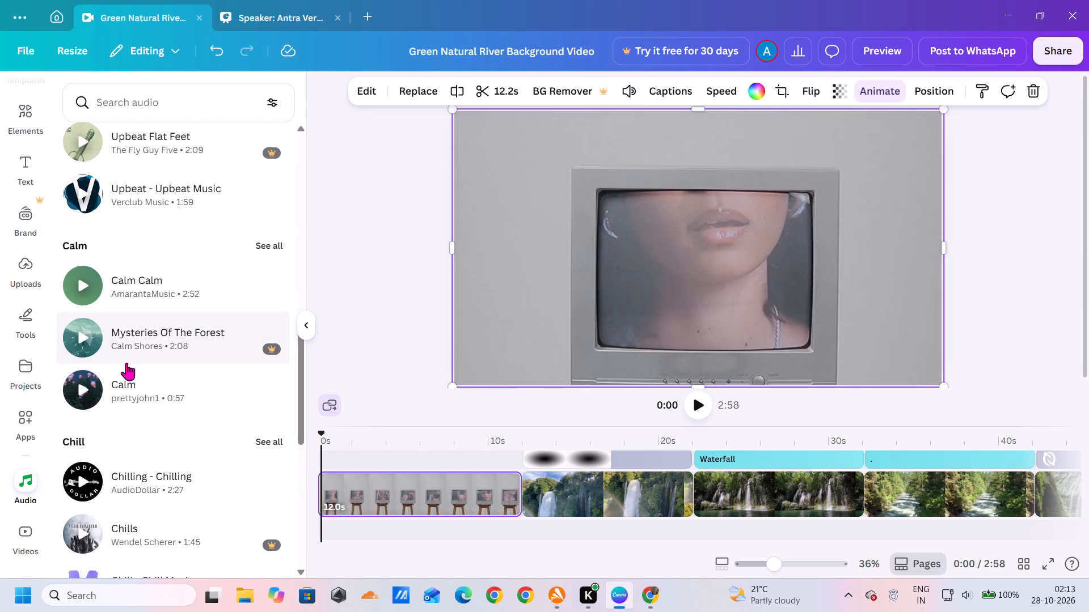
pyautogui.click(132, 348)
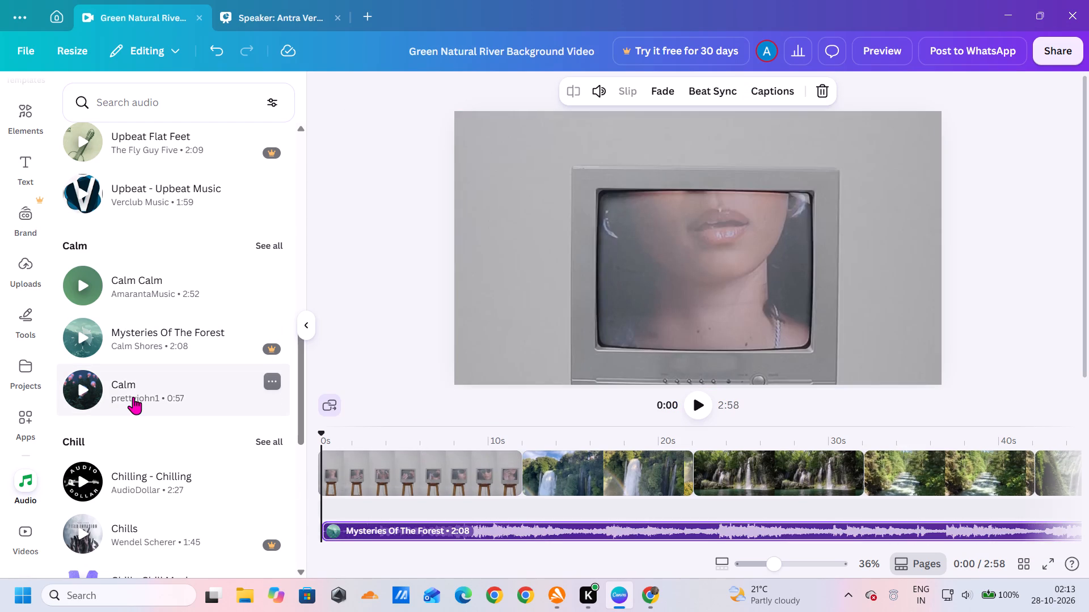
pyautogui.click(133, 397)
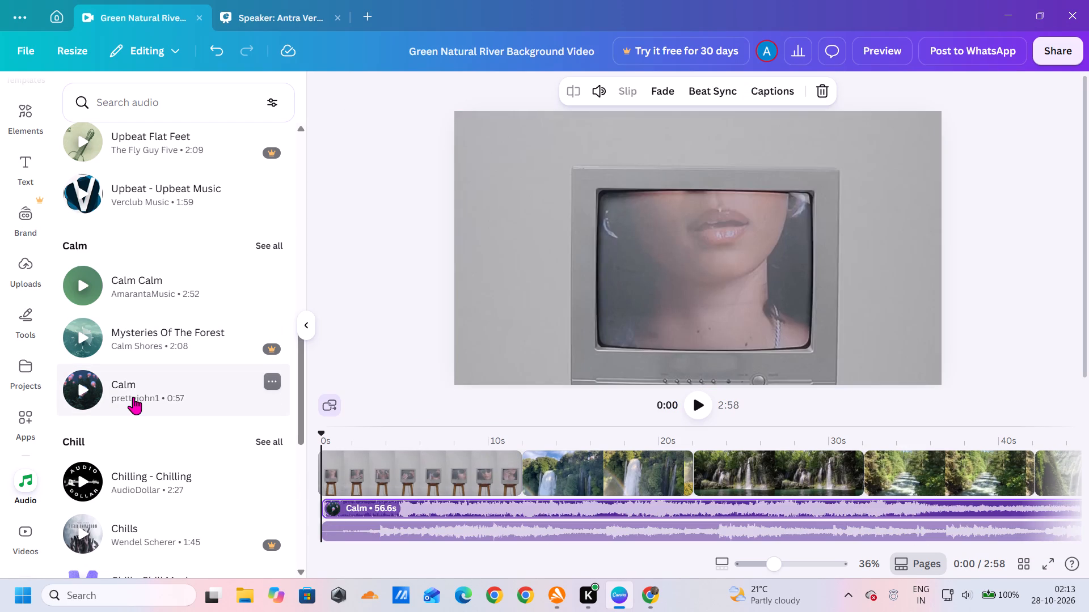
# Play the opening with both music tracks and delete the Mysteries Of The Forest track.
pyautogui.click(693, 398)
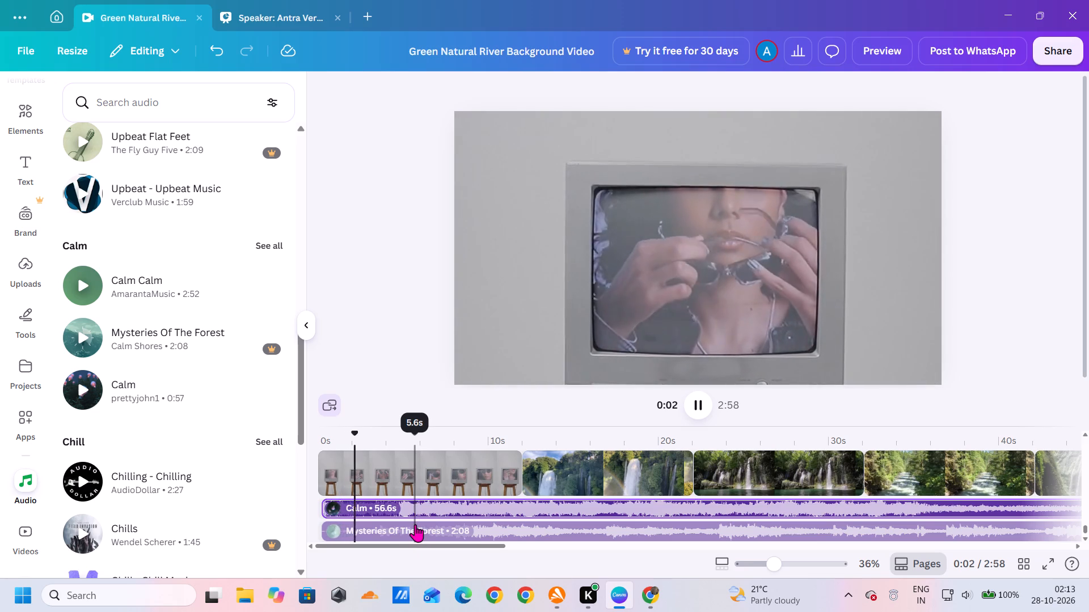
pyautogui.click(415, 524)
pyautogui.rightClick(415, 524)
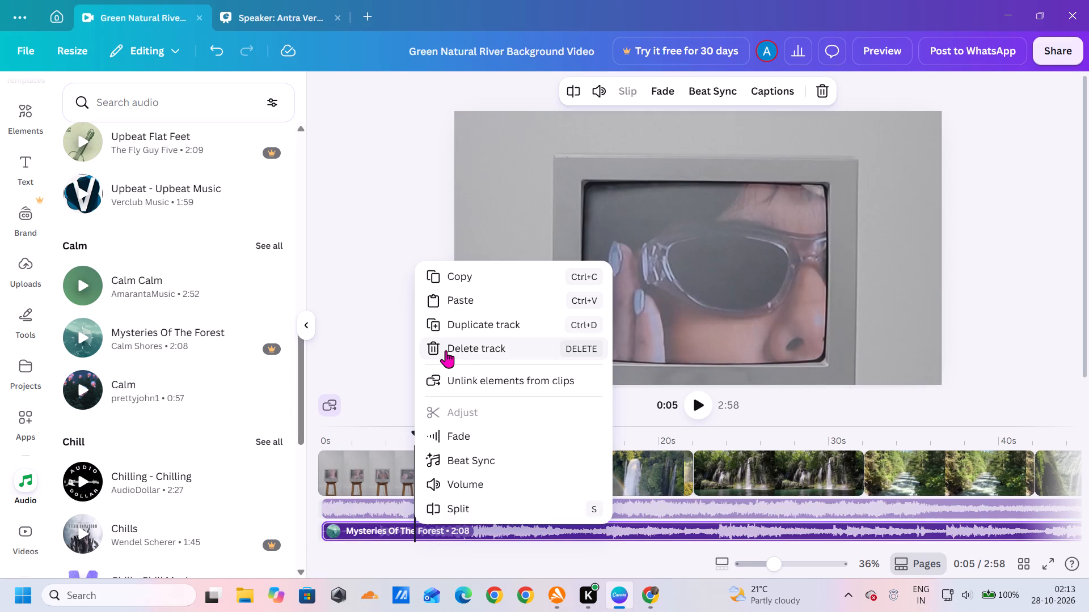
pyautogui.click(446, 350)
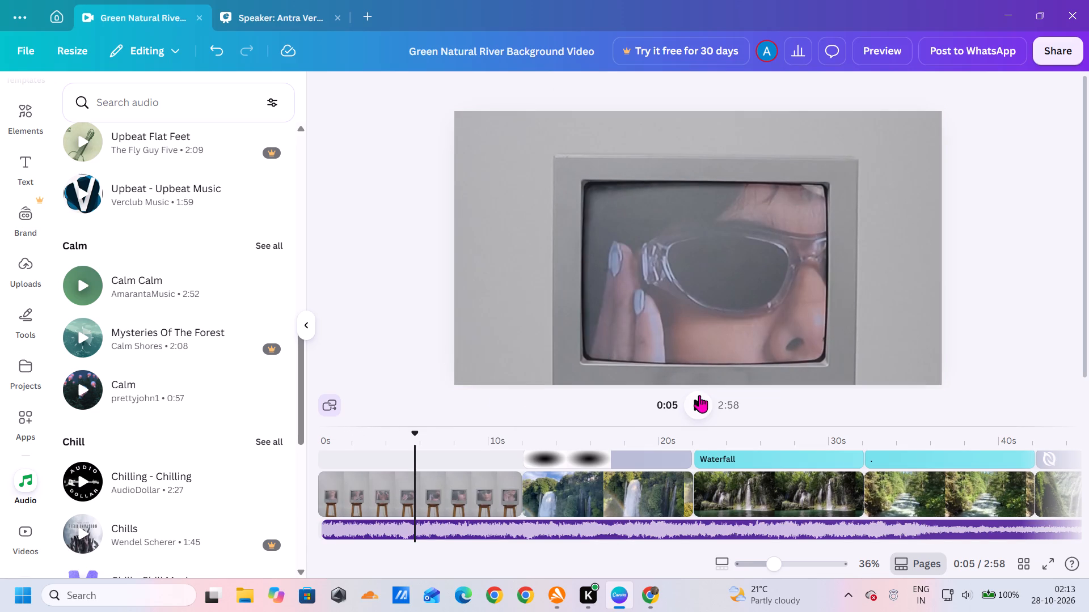
# Play on with only the Calm track and add Background Loop Background about 10 seconds into the video.
pyautogui.click(699, 395)
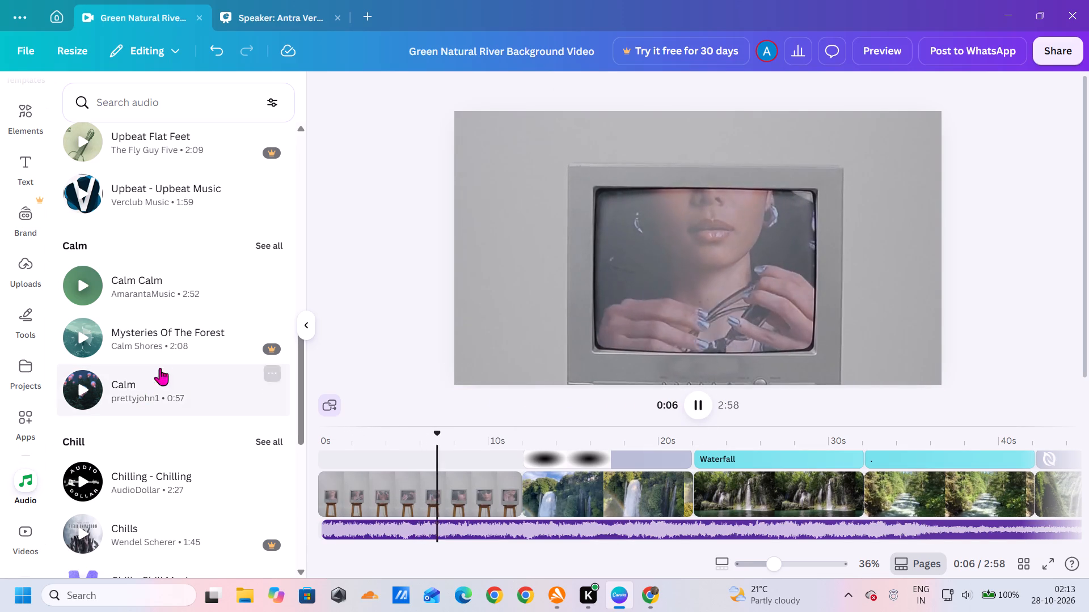
pyautogui.scroll(-5, 161, 338)
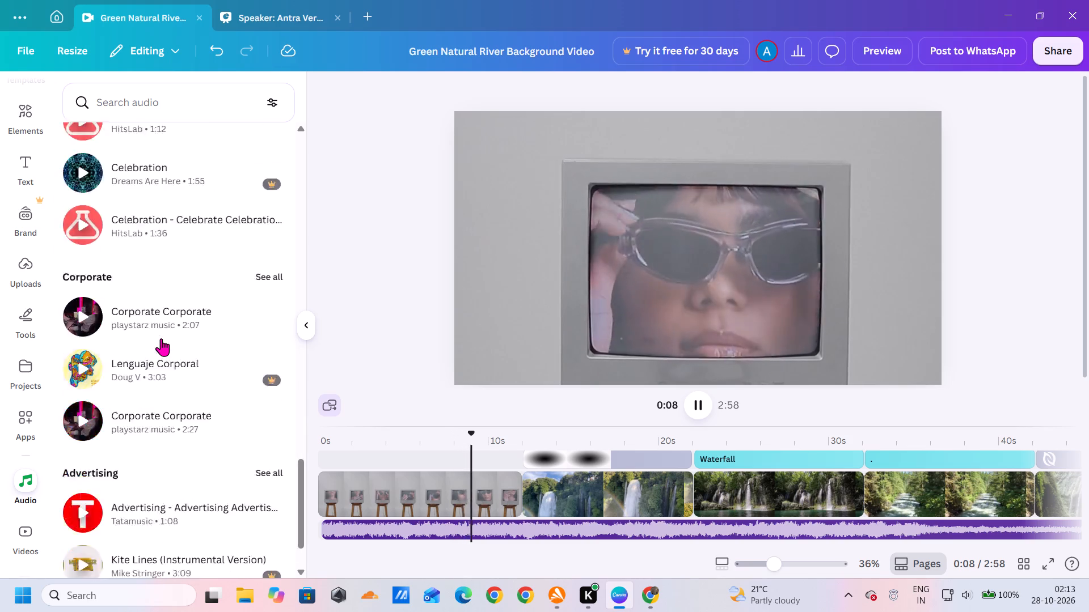
pyautogui.scroll(-6, 161, 338)
pyautogui.click(161, 338)
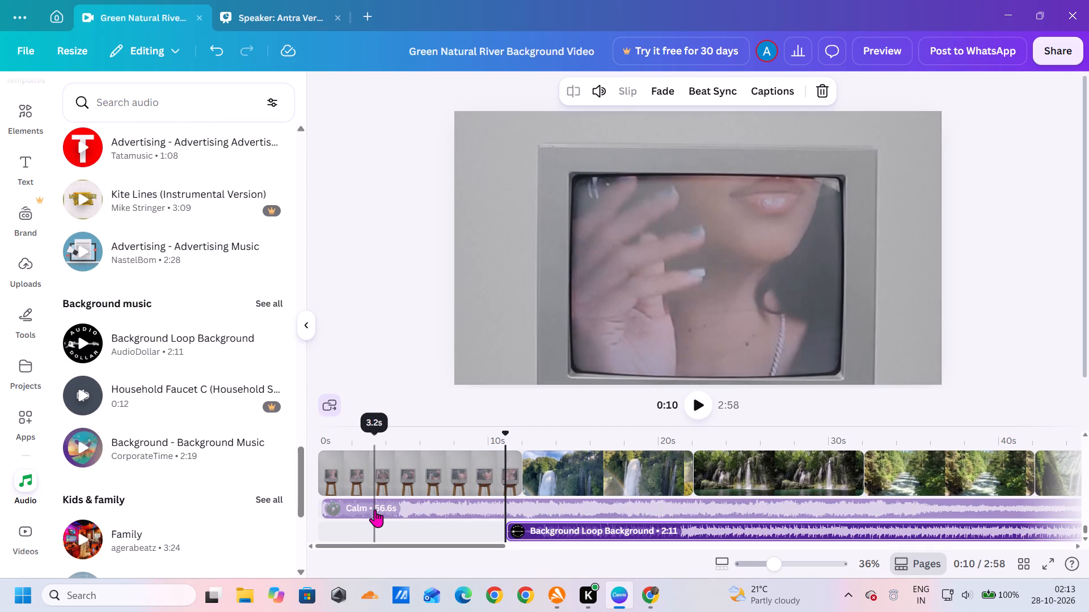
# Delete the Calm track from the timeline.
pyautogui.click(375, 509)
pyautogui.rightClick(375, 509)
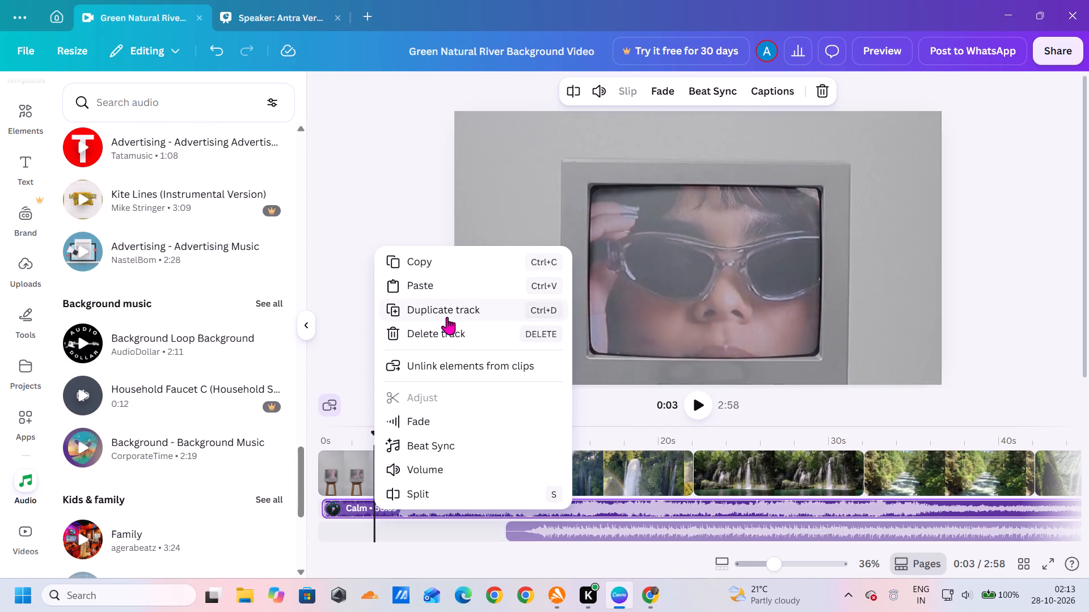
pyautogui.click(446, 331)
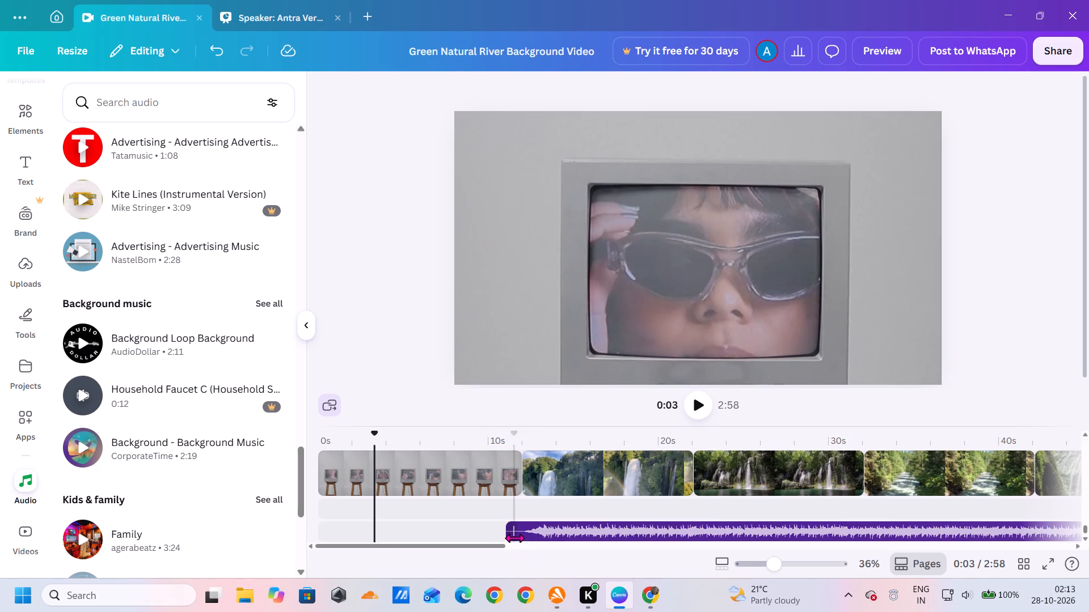
# Move the Background Loop Background track to the start of the video and play it from there.
pyautogui.moveTo(514, 538); pyautogui.dragTo(288, 563)
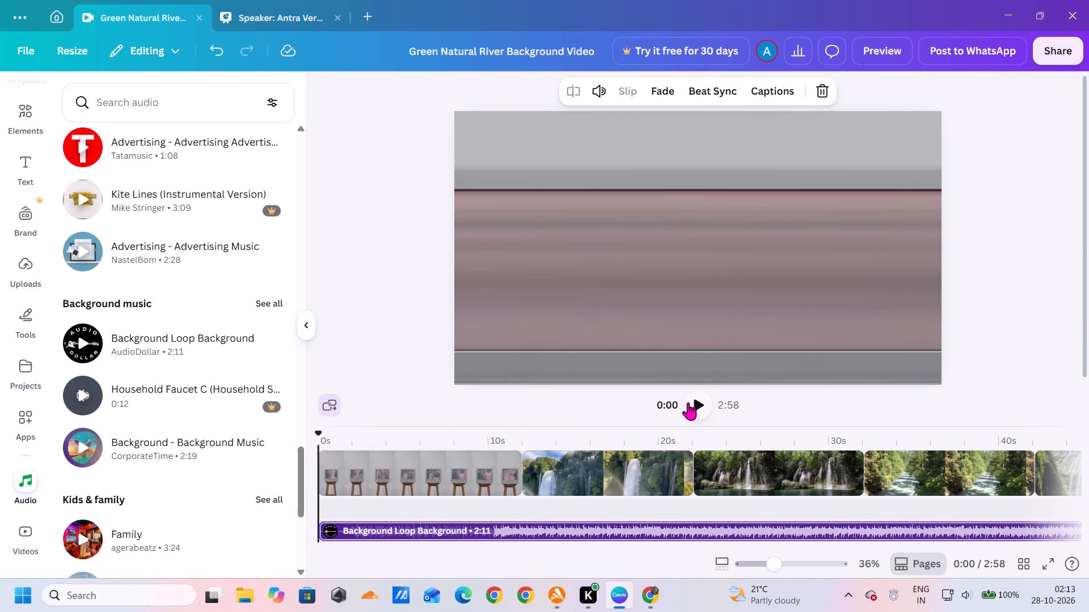
pyautogui.click(688, 402)
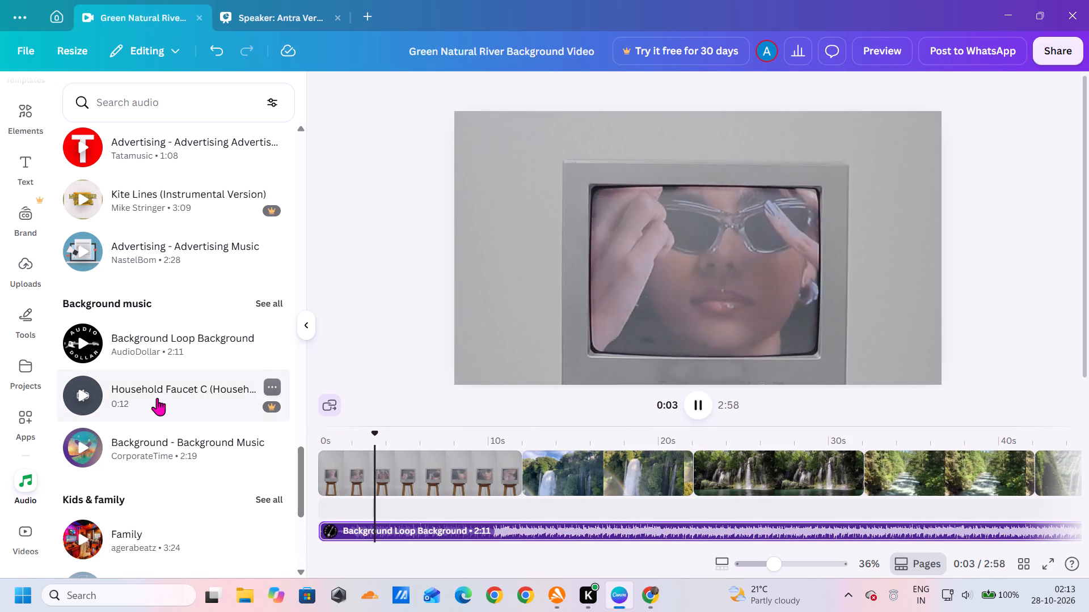
# Add the Workout & energy track Your Love Is (Instrumental Version) and move it to the start of the video.
pyautogui.scroll(-6, 157, 398)
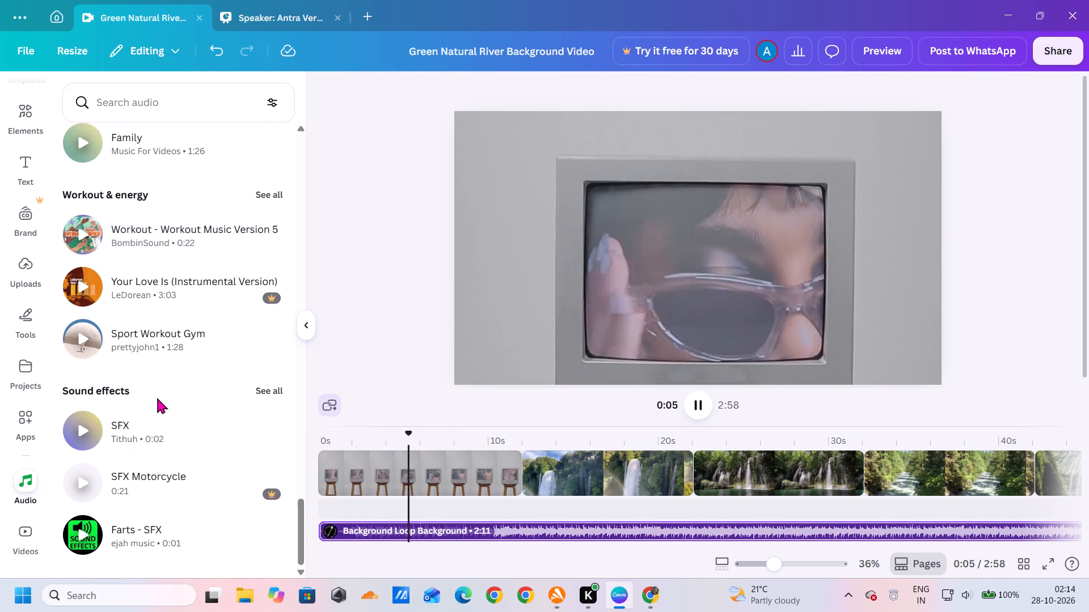
pyautogui.click(173, 295)
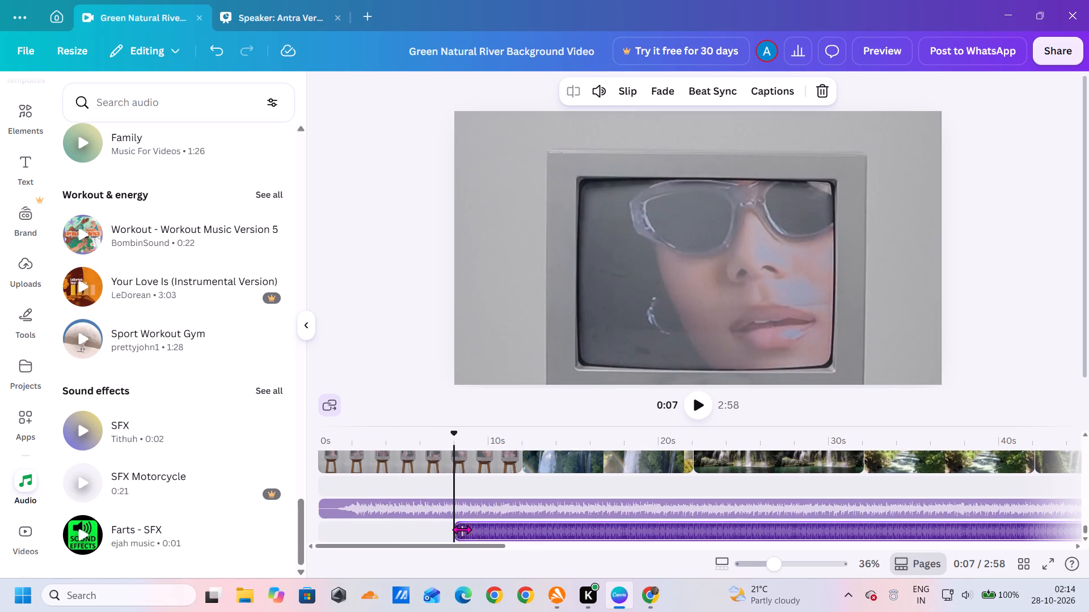
pyautogui.moveTo(462, 529); pyautogui.dragTo(323, 535)
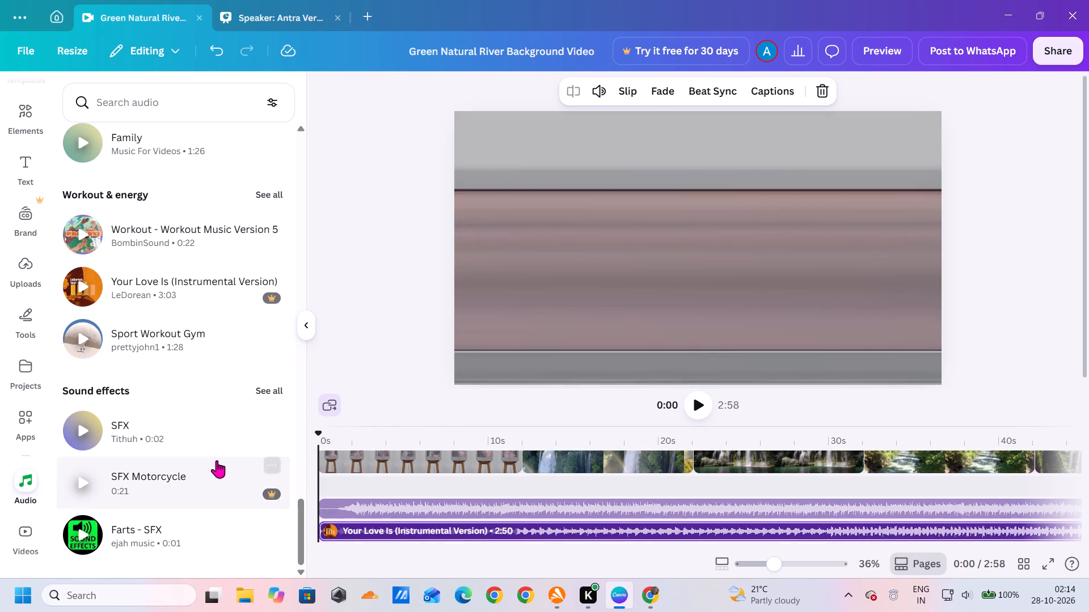
# Play the video from the start to hear Your Love Is over the Background Loop Background track.
pyautogui.click(697, 415)
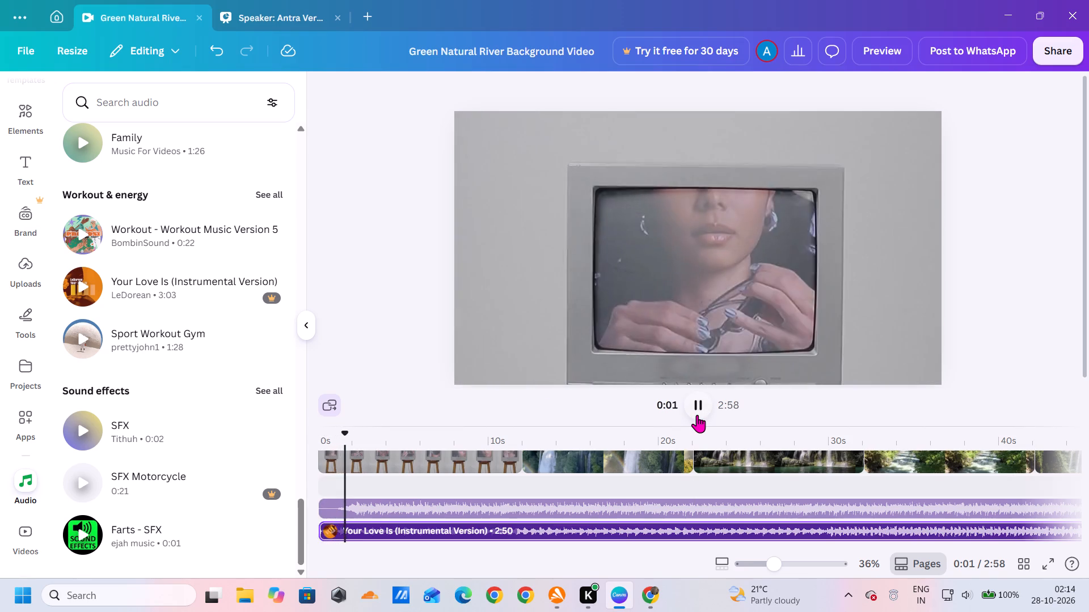
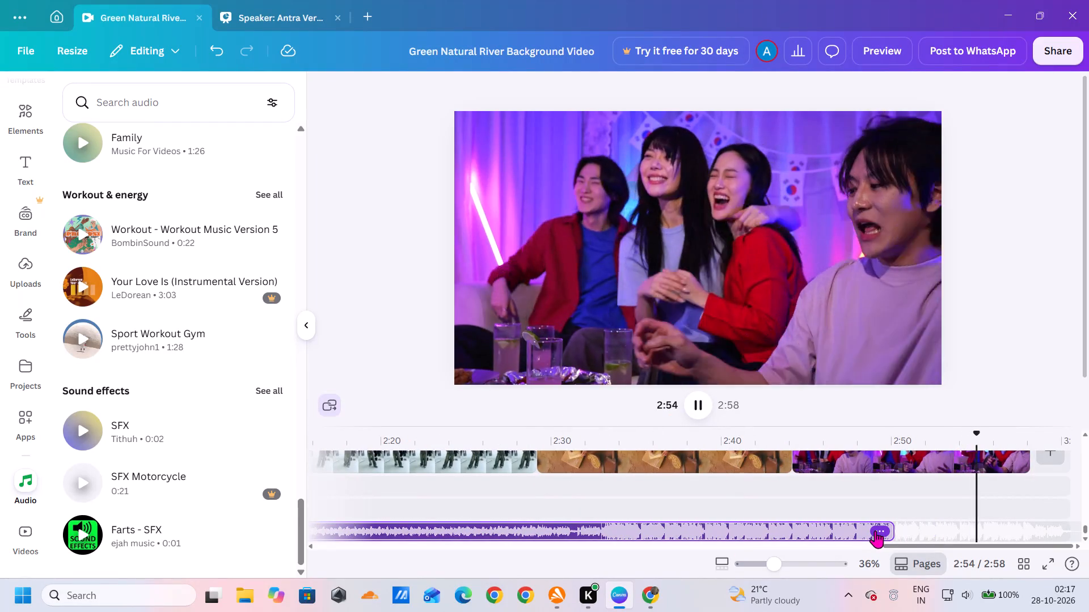
# Extend the end of the background music track on the timeline to the end of the video at 2:58.
pyautogui.click(875, 530)
pyautogui.click(875, 530)
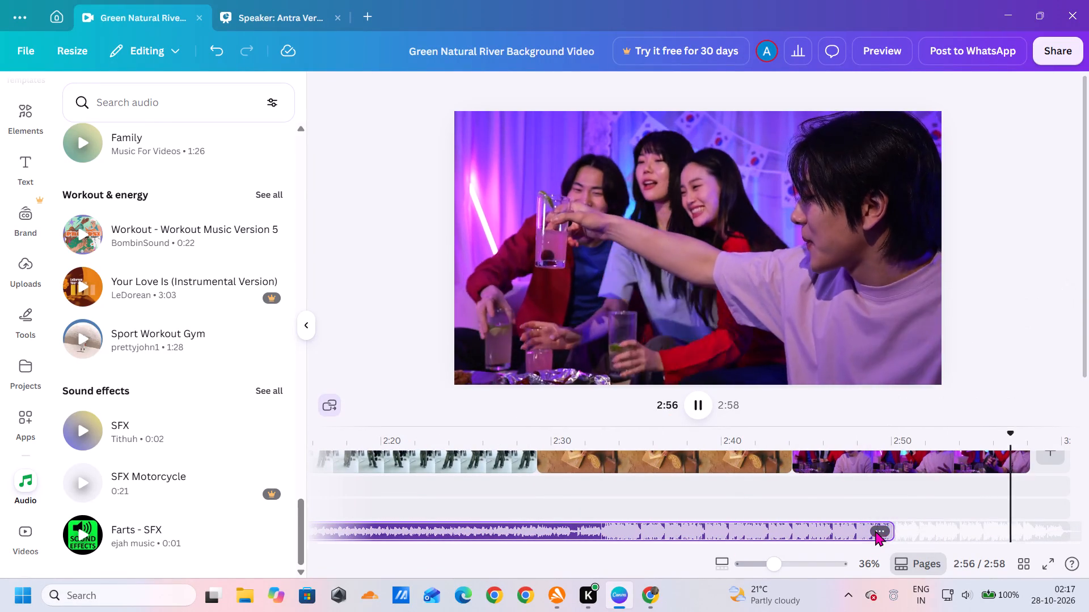
pyautogui.moveTo(893, 529); pyautogui.dragTo(1027, 546)
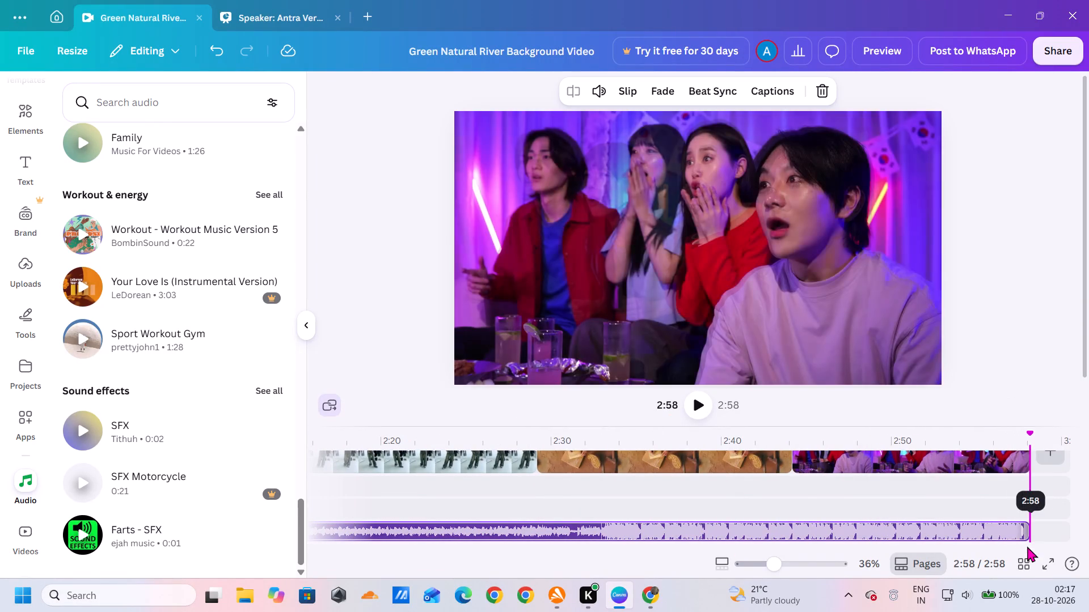
# Play the video from about 2:45, at the start of the last clip, to hear the extended music.
pyautogui.click(808, 453)
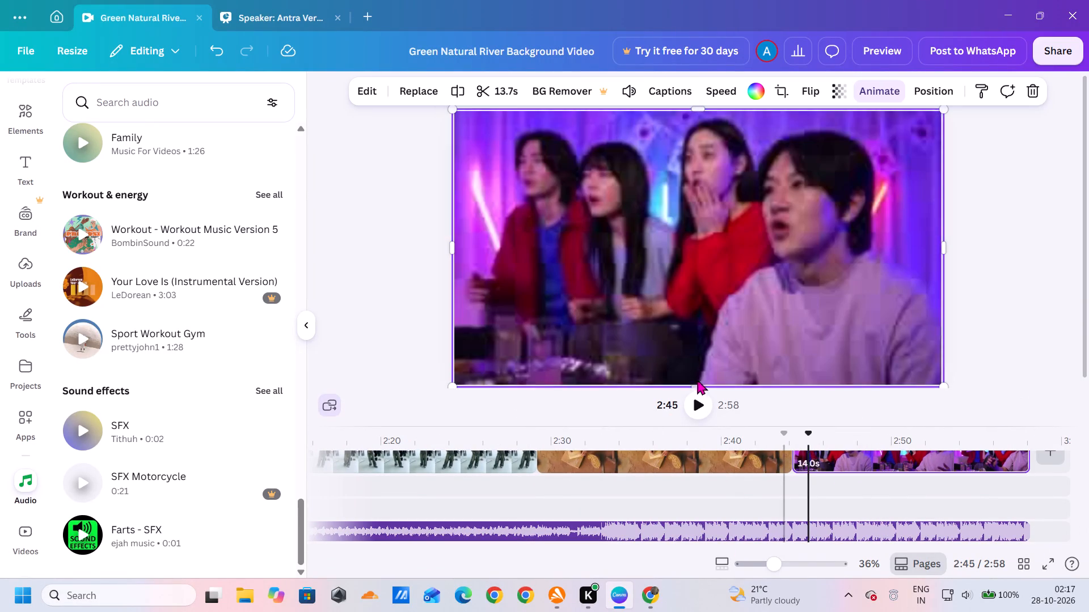
pyautogui.click(693, 402)
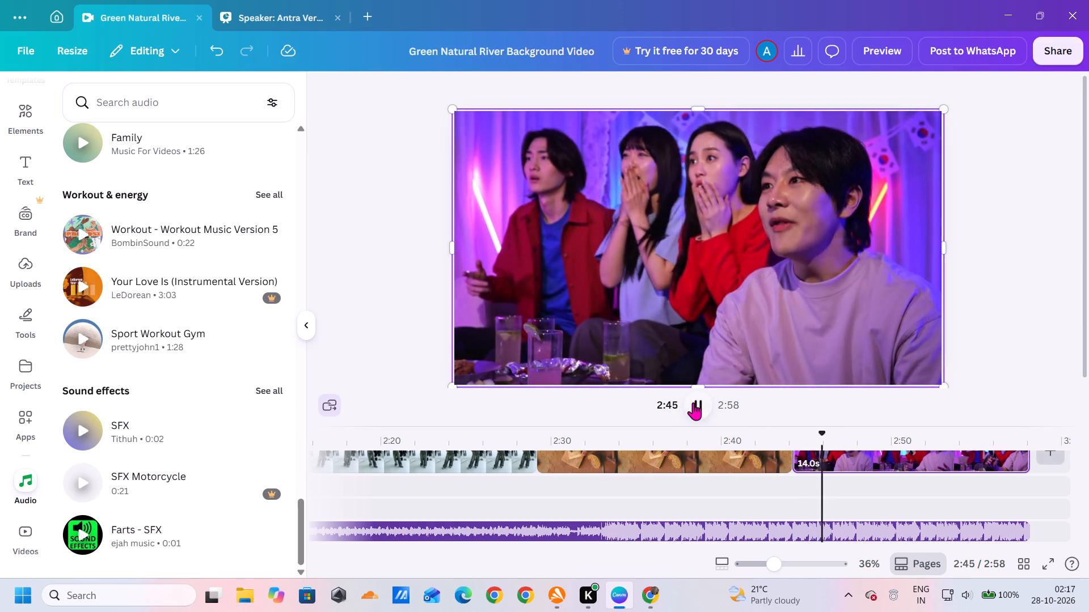